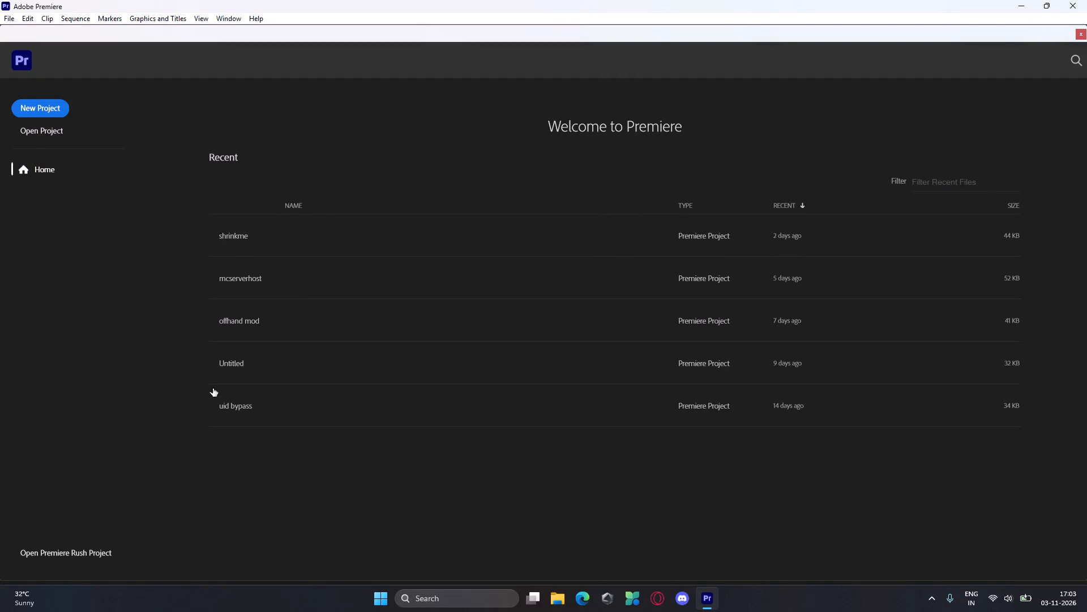
# Create a new project named "riddle - nether portal".
pyautogui.click(30, 111)
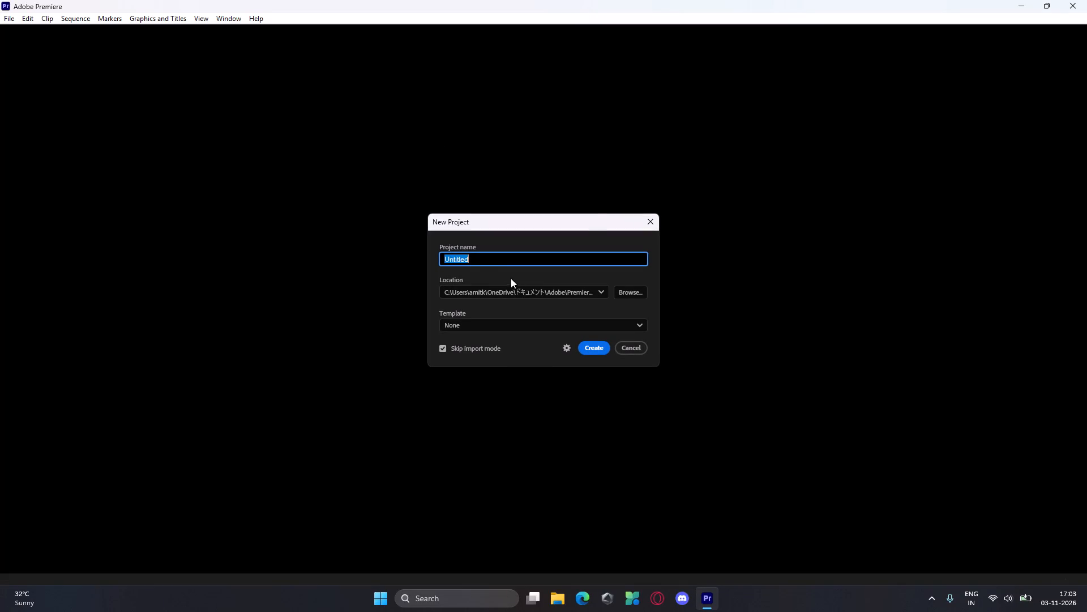
pyautogui.press('BackSpace')
pyautogui.write('rd')
pyautogui.press('BackSpace')
pyautogui.write('iddle -')
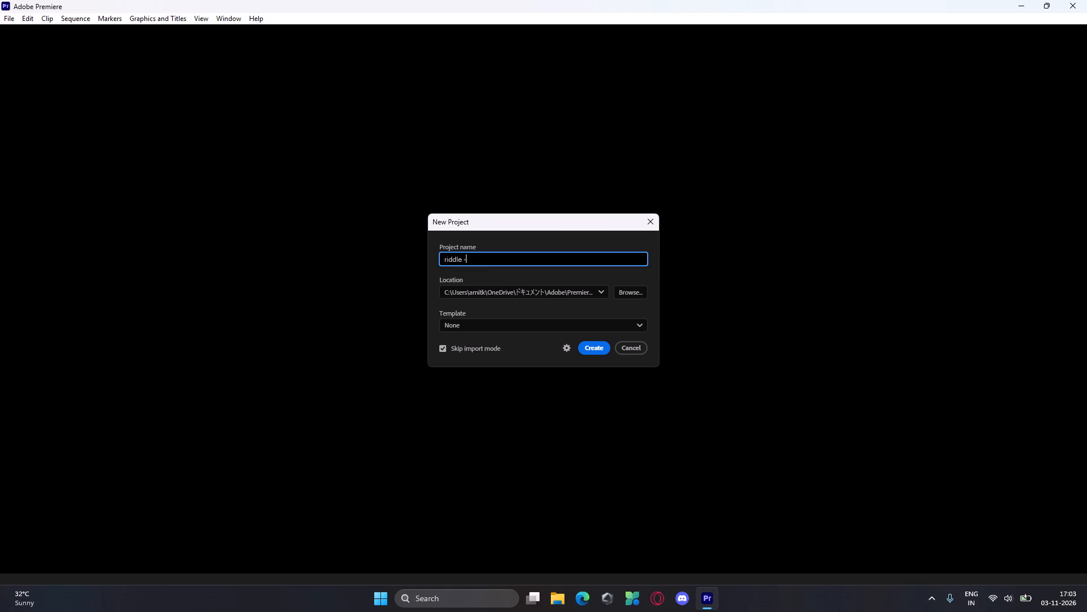
pyautogui.press('space')
pyautogui.write('nether portal')
pyautogui.click(588, 345)
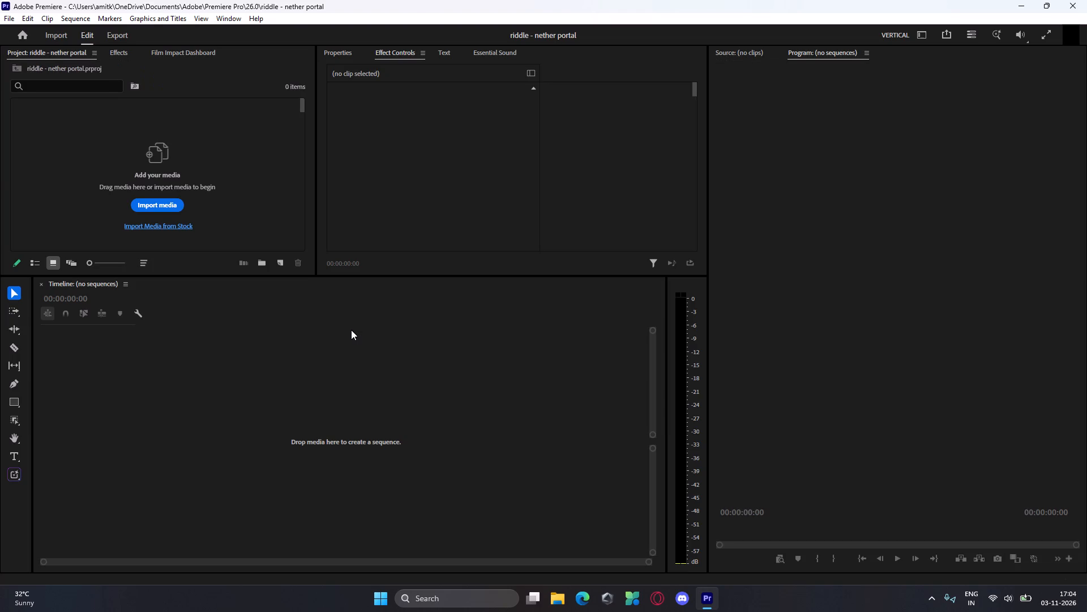
# Import the "riddle - nether portal" audio file from the audacity folder in Videos.
pyautogui.click(83, 20)
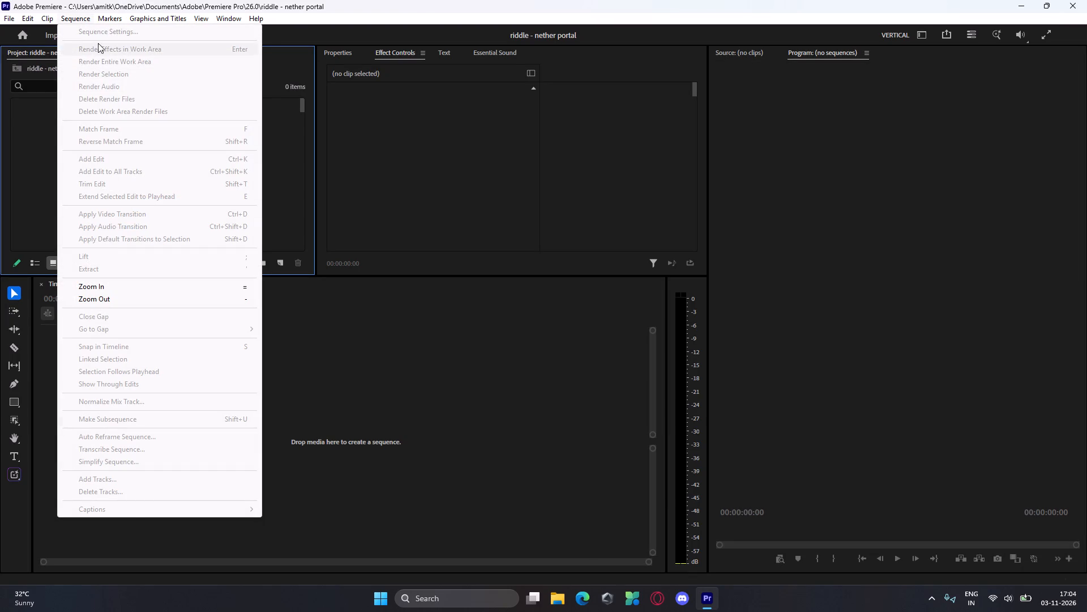
pyautogui.click(23, 135)
pyautogui.click(169, 201)
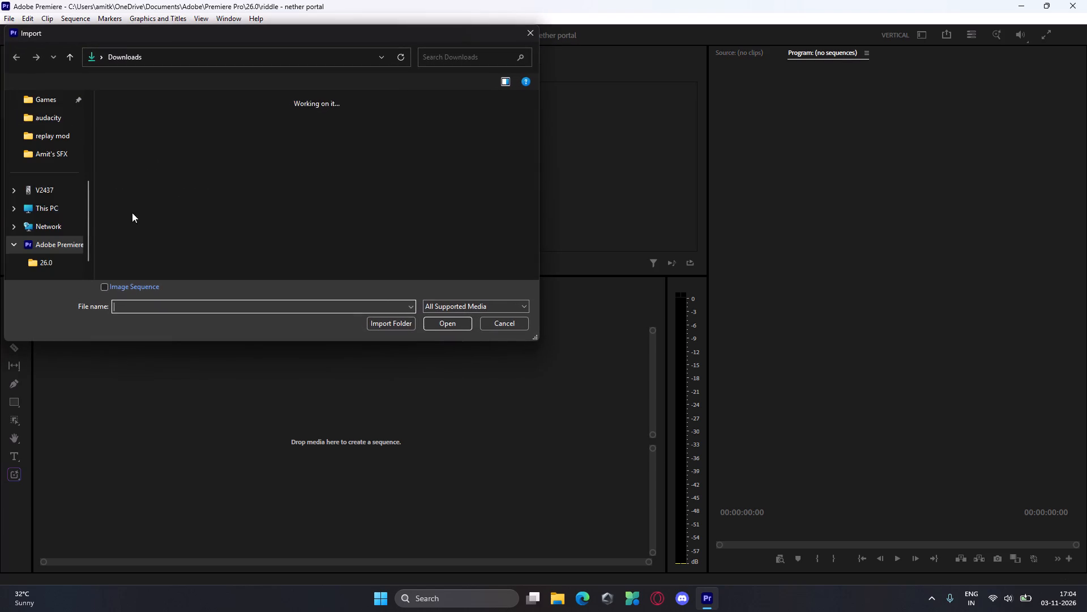
pyautogui.scroll(2, 29, 189)
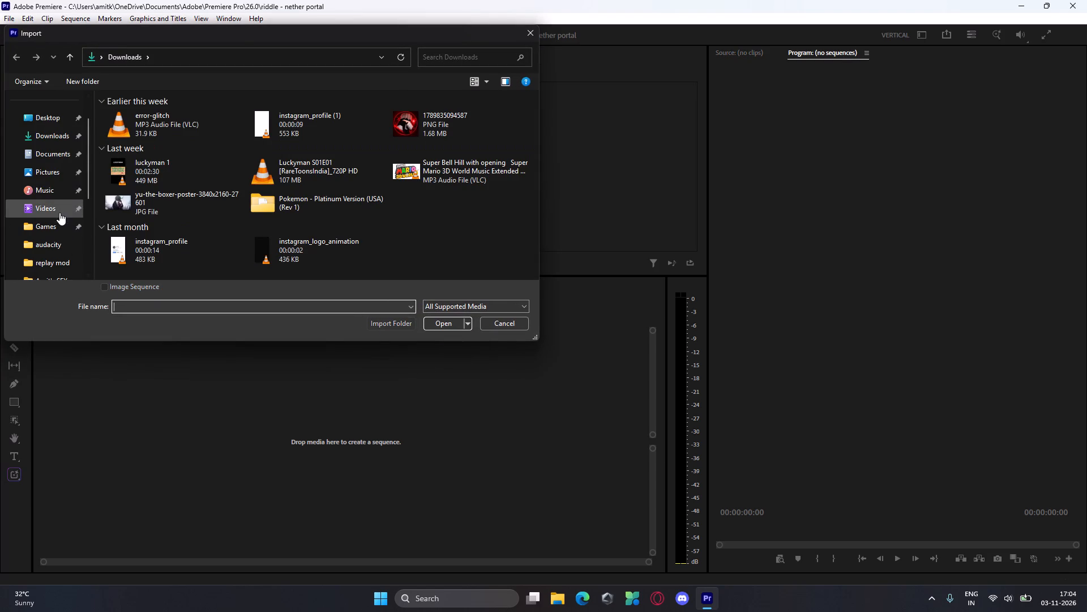
pyautogui.click(59, 212)
pyautogui.doubleClick(183, 120)
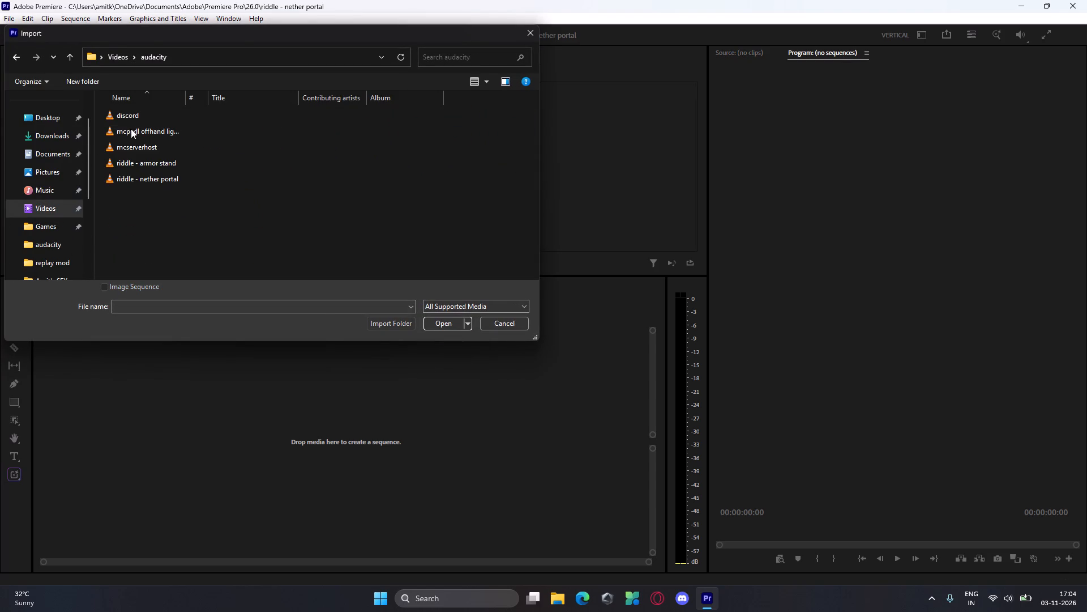
pyautogui.click(156, 177)
pyautogui.click(452, 328)
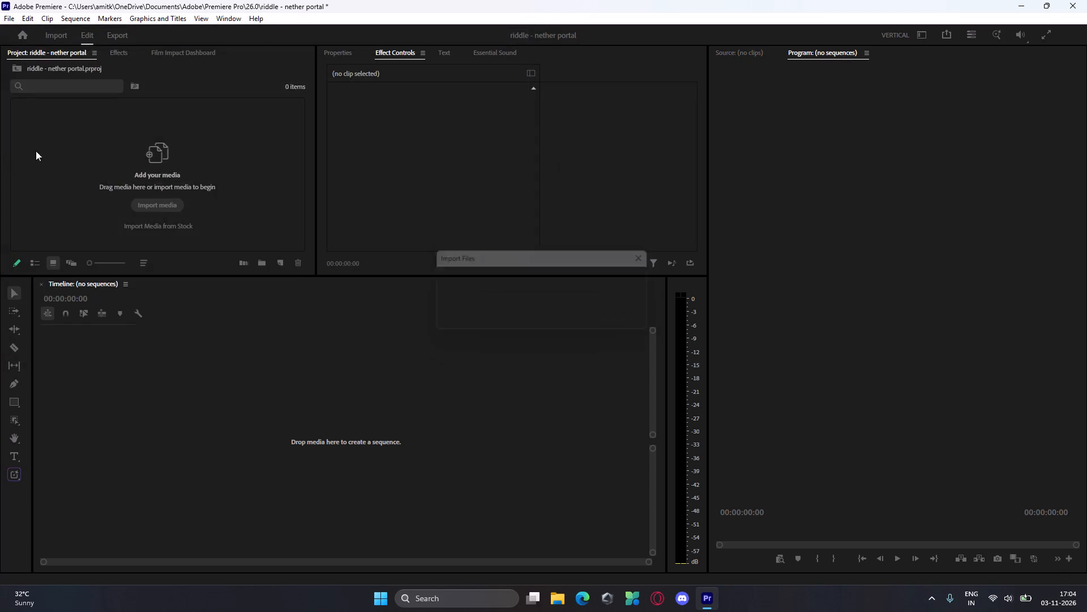
# Import the "intro zoom in" and "land" clips from the replay mod folder in Videos.
pyautogui.doubleClick(189, 169)
pyautogui.scroll(2, 49, 202)
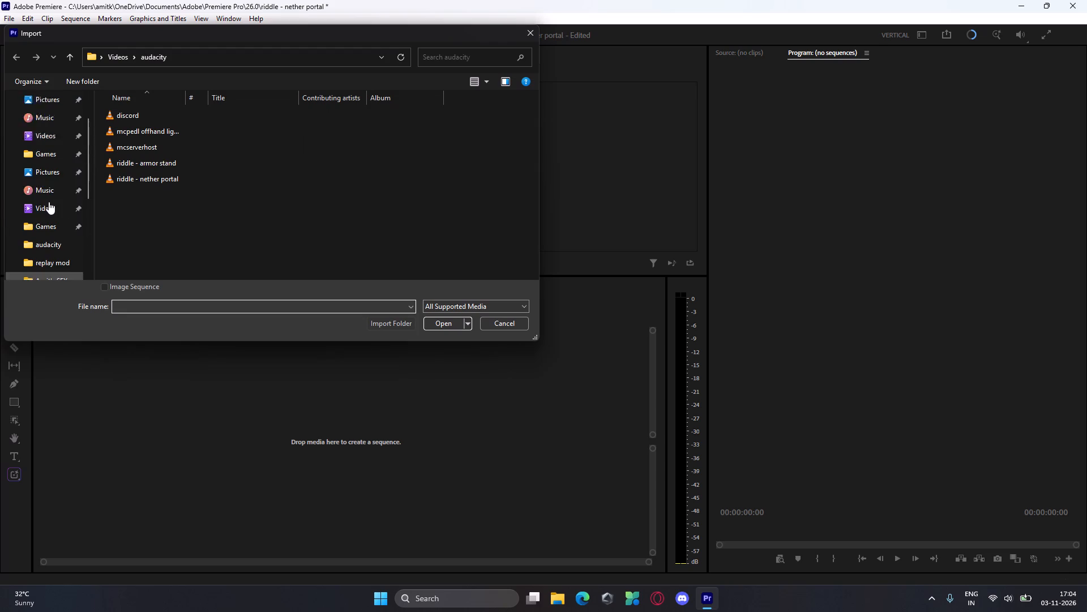
pyautogui.click(55, 207)
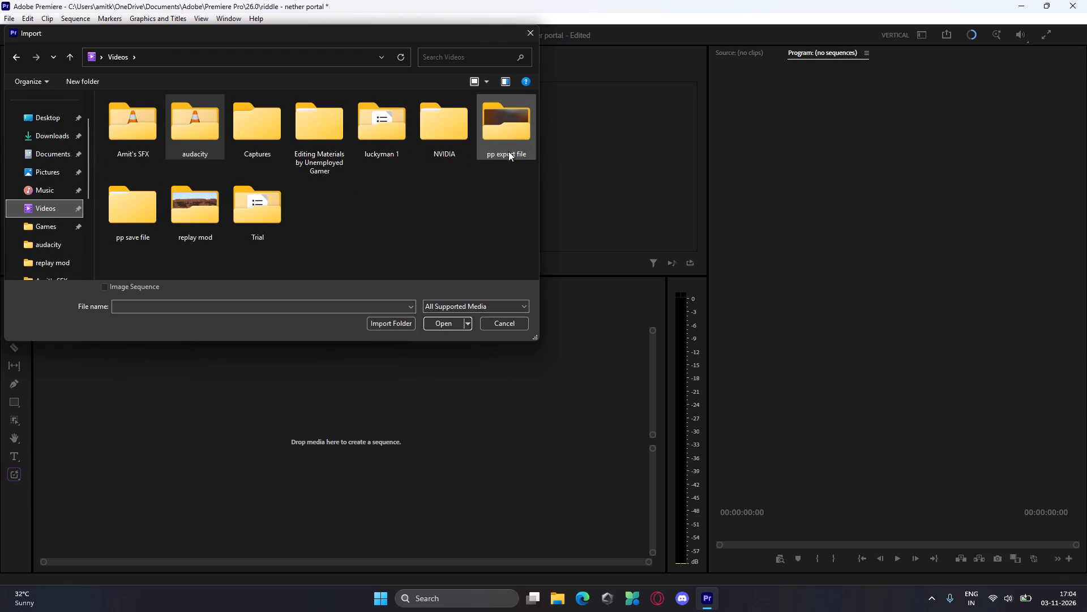
pyautogui.click(508, 151)
pyautogui.doubleClick(183, 239)
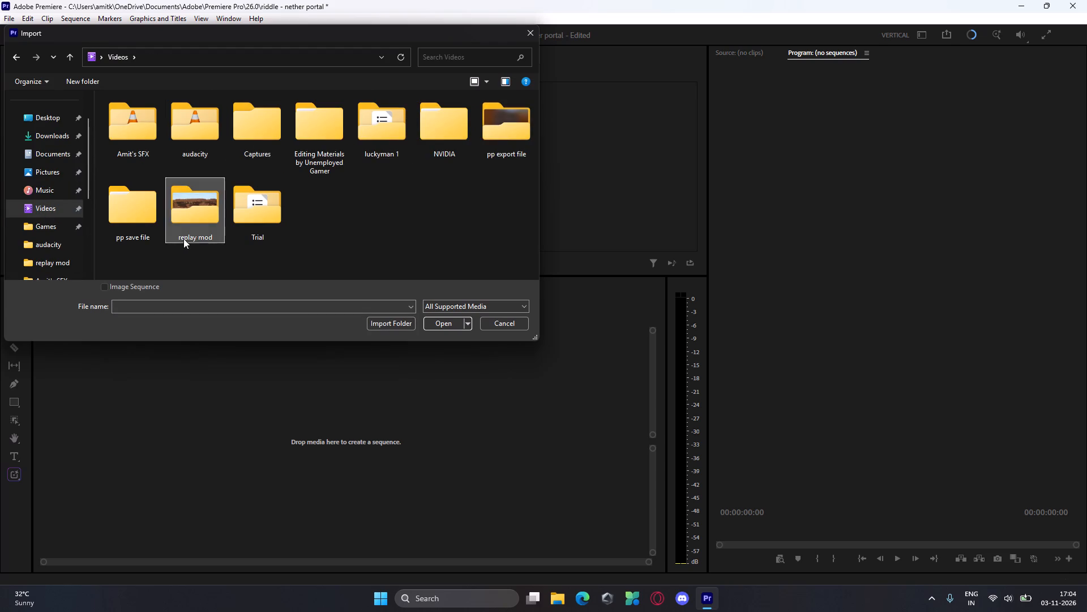
pyautogui.click(201, 214)
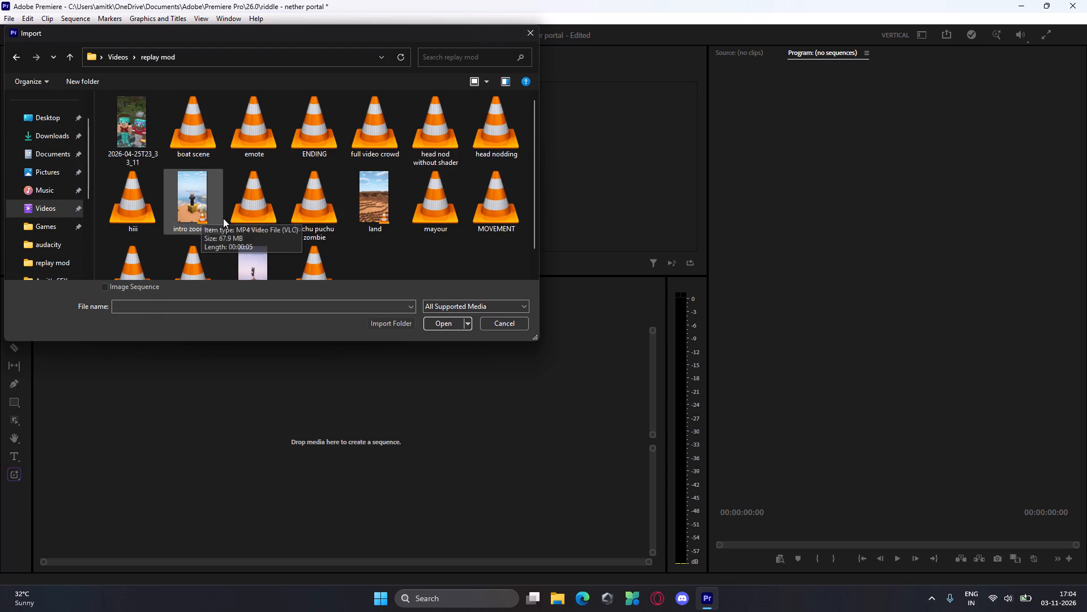
pyautogui.keyDown('ctrl'); pyautogui.click(373, 211); pyautogui.keyUp('ctrl')
pyautogui.keyDown('ctrl'); pyautogui.scroll(-3, 333, 199); pyautogui.keyUp('ctrl')
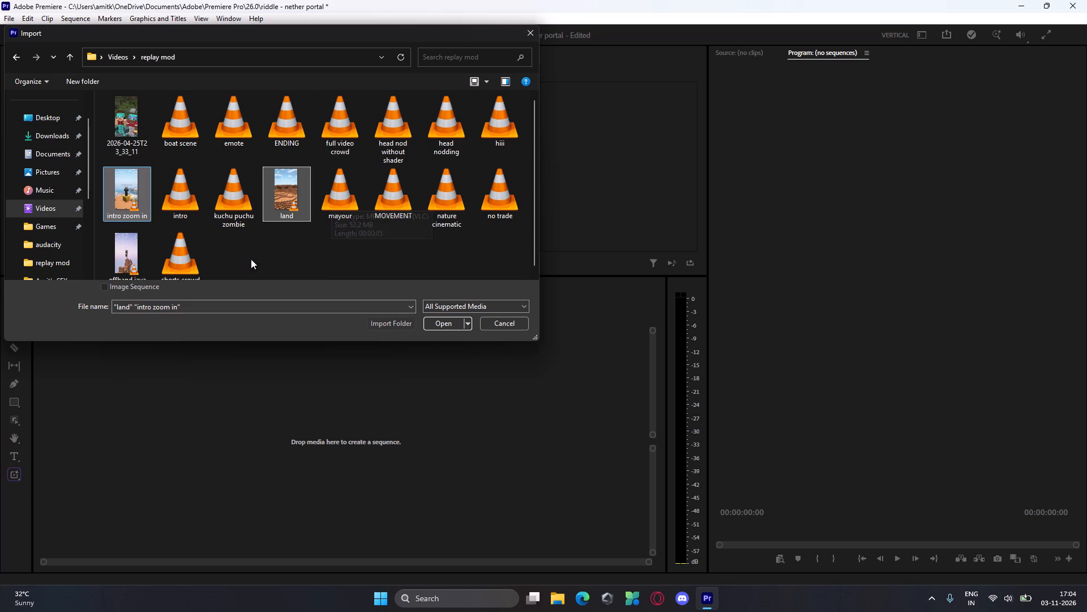
pyautogui.click(444, 327)
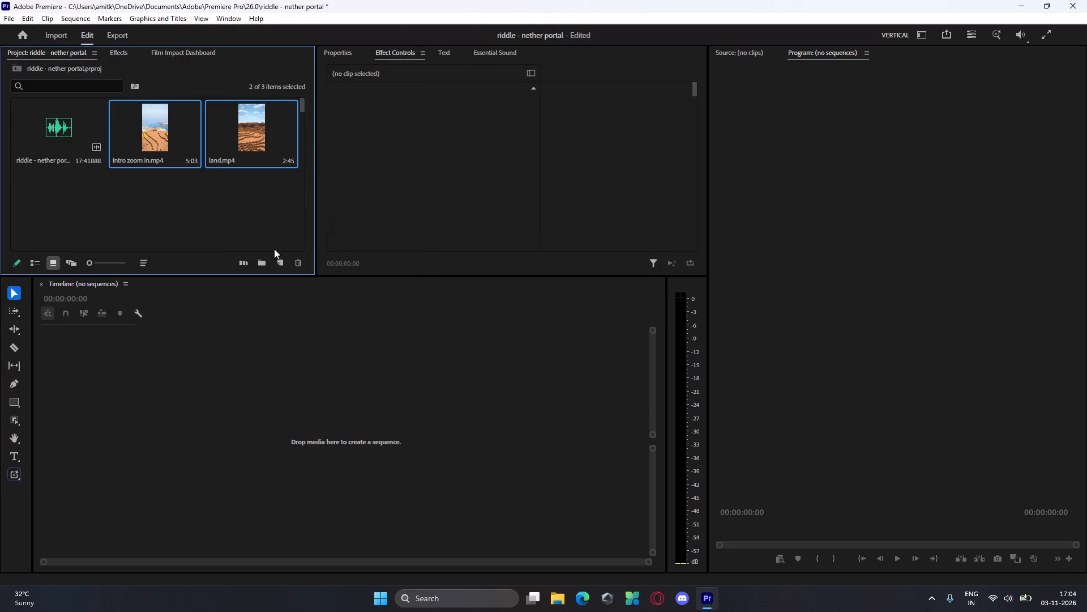
pyautogui.click(232, 220)
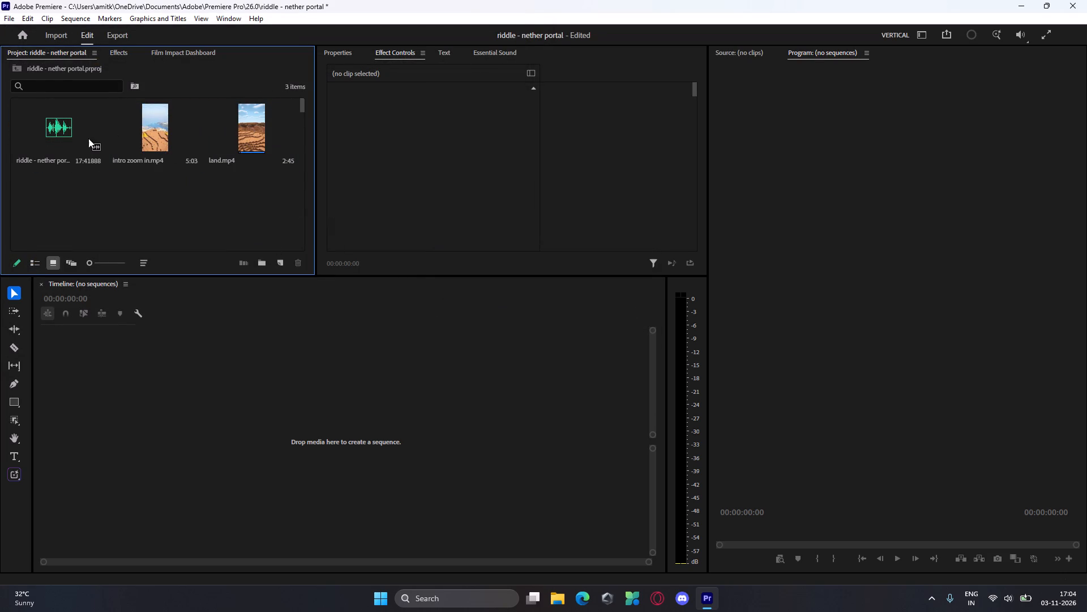
# Create a sequence from the riddle - nether portal audio and place intro zoom in.mp4 on V1 at the start.
pyautogui.moveTo(52, 144); pyautogui.dragTo(75, 432)
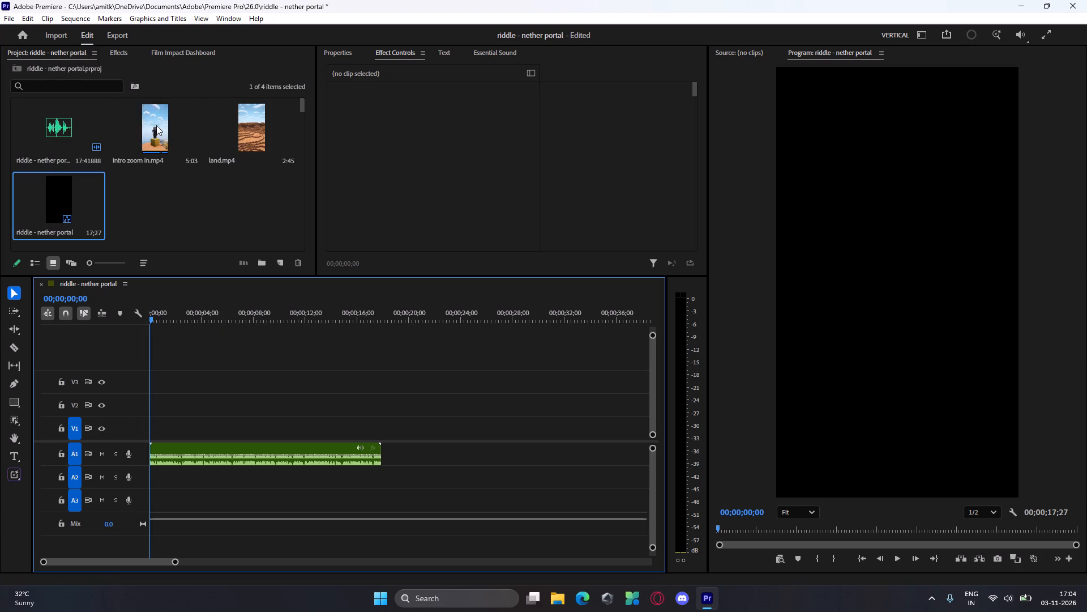
pyautogui.moveTo(154, 124); pyautogui.dragTo(140, 419)
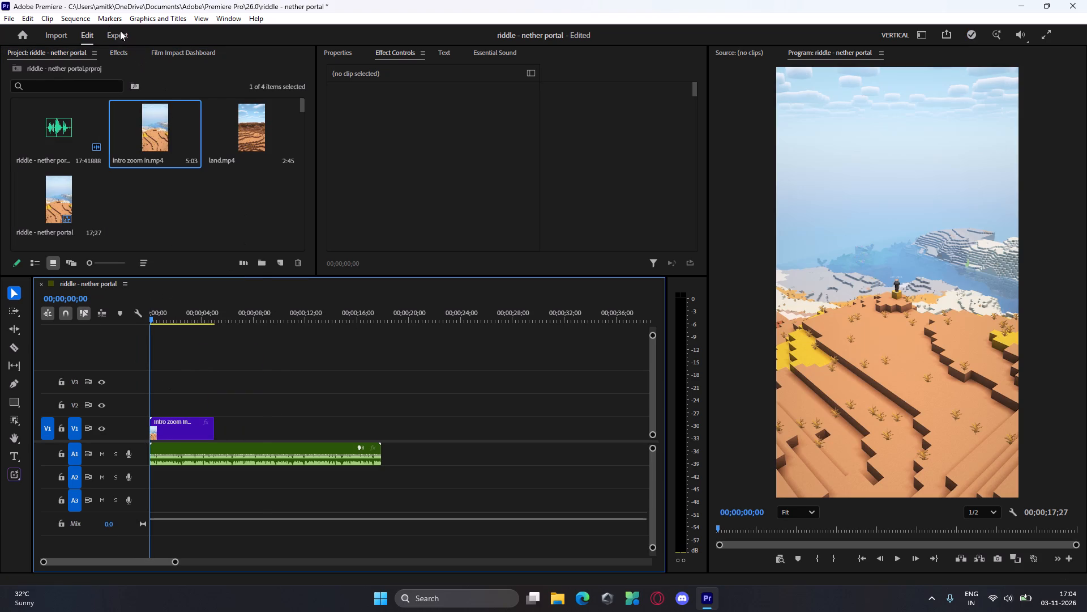
# Set the sequence timebase to 60.00 frames/second.
pyautogui.click(74, 20)
pyautogui.click(105, 33)
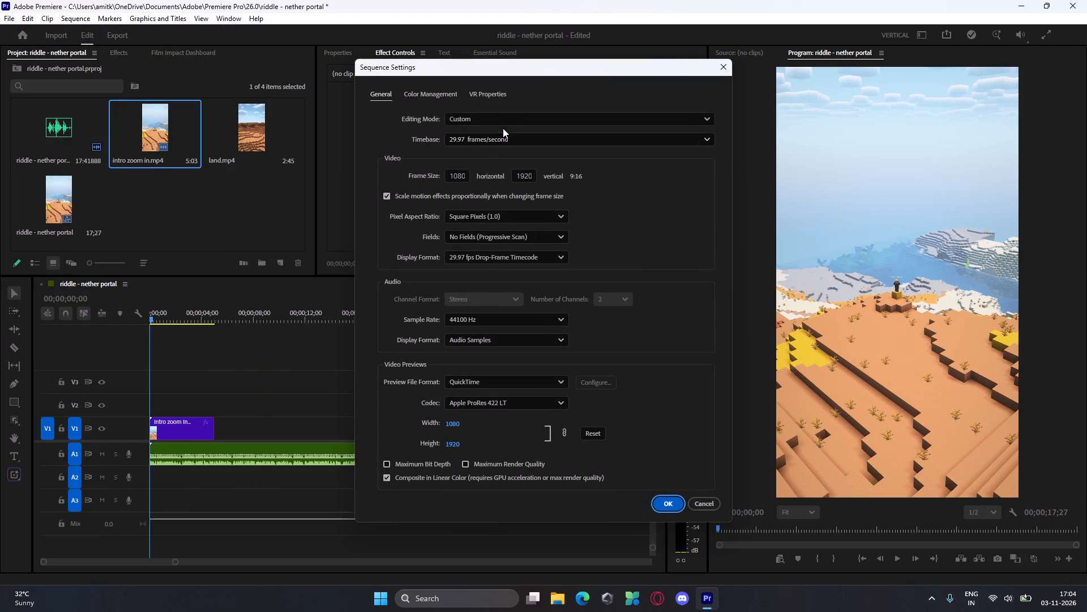
pyautogui.click(494, 143)
pyautogui.scroll(-4, 505, 273)
pyautogui.click(487, 311)
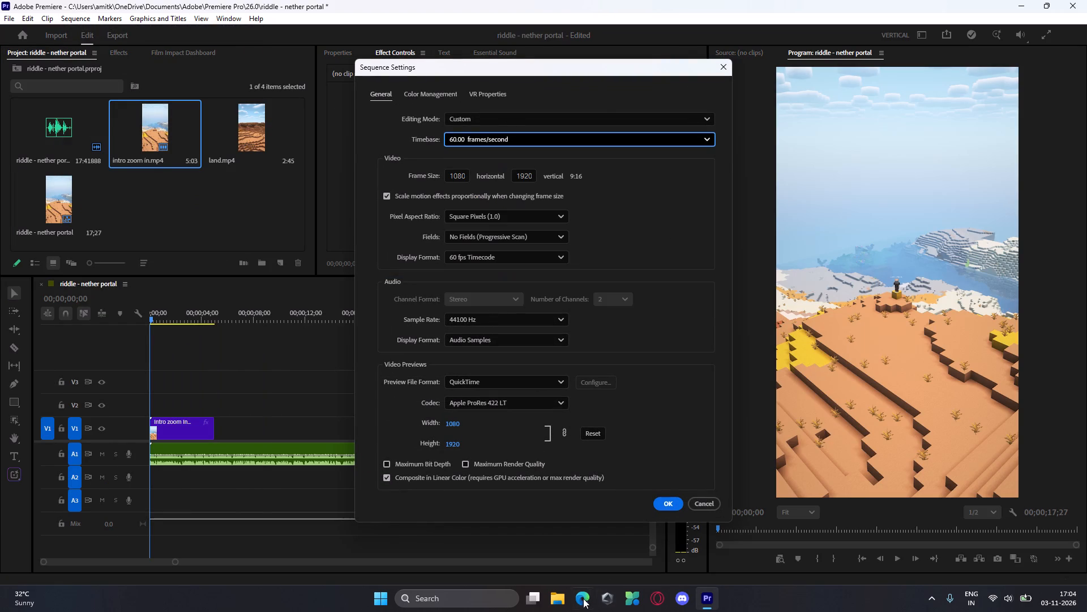
pyautogui.click(669, 509)
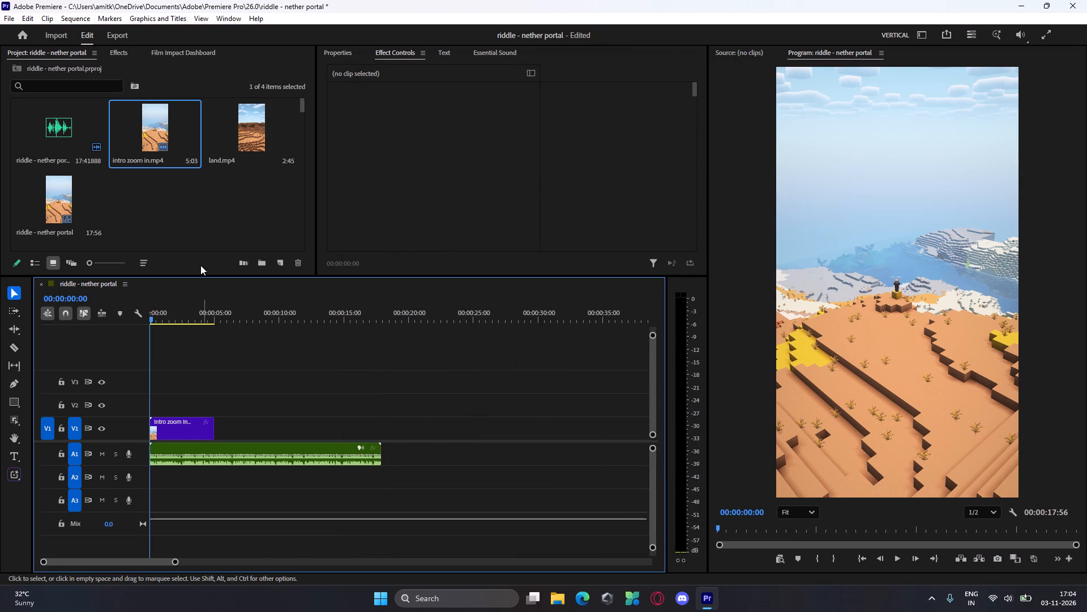
# Play the intro zoom in clip against the audio repeatedly to find where the shot should end.
pyautogui.press('space')
pyautogui.press('space')
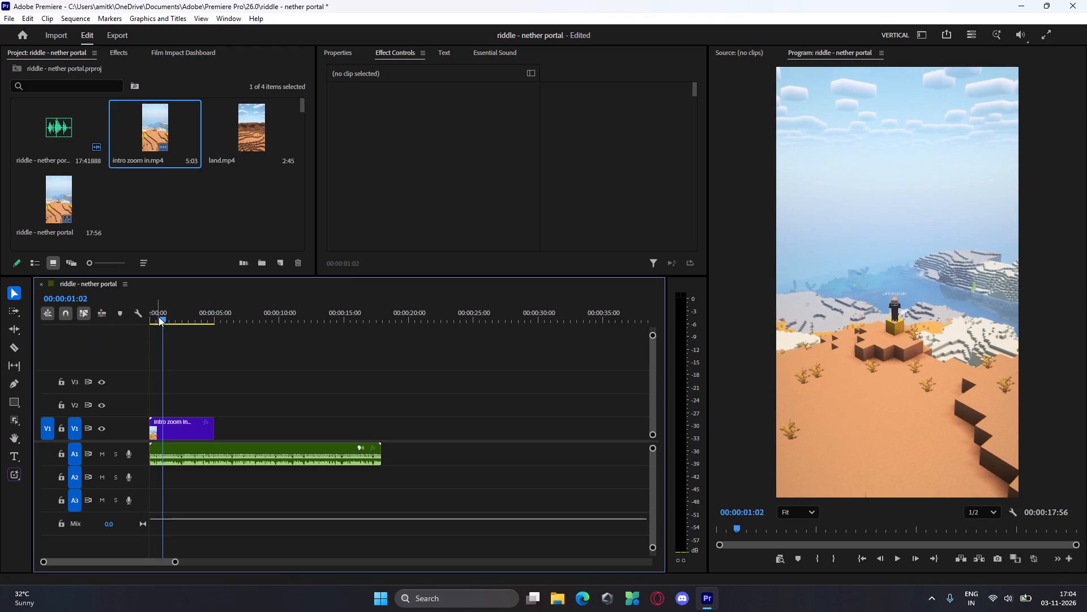
pyautogui.moveTo(158, 315); pyautogui.dragTo(0, 307)
pyautogui.press('space')
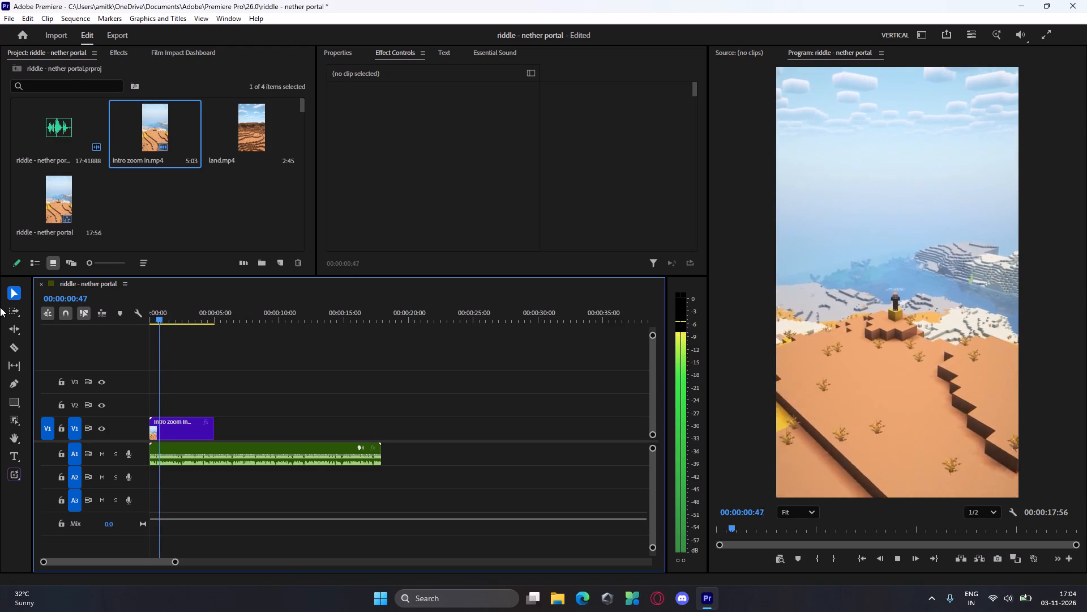
pyautogui.press('space')
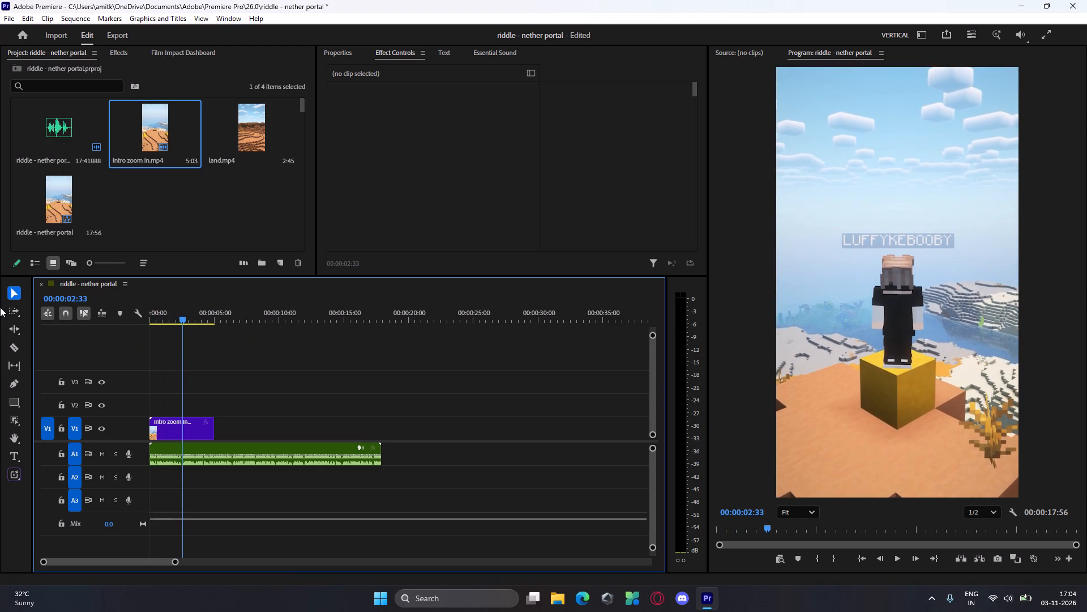
pyautogui.press('space')
pyautogui.keyDown('alt'); pyautogui.scroll(17, 162, 436); pyautogui.keyUp('alt')
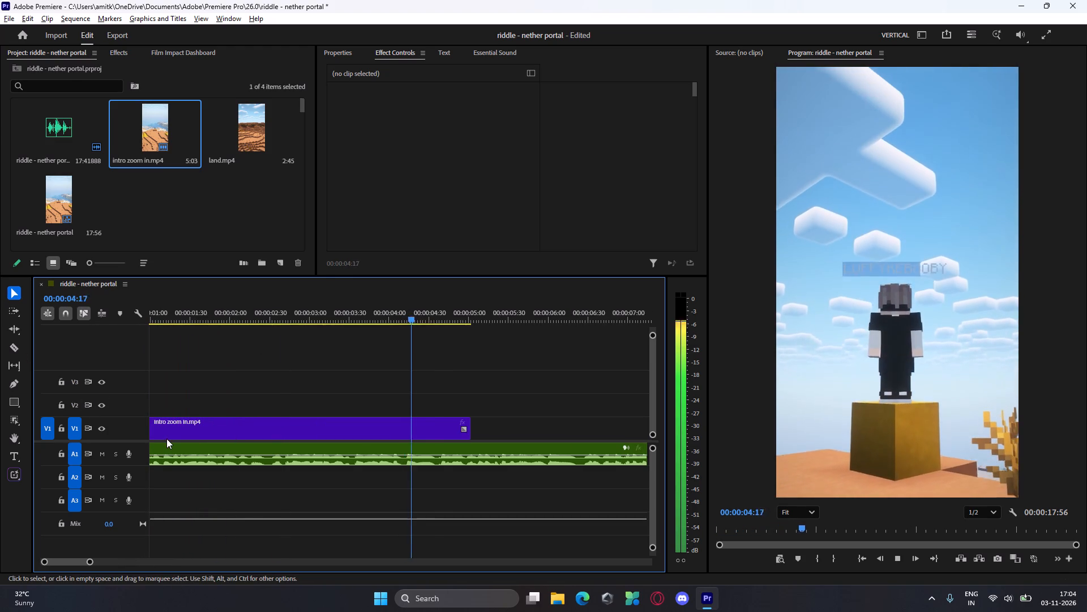
pyautogui.press('space')
pyautogui.moveTo(174, 316); pyautogui.dragTo(0, 308)
pyautogui.press('space')
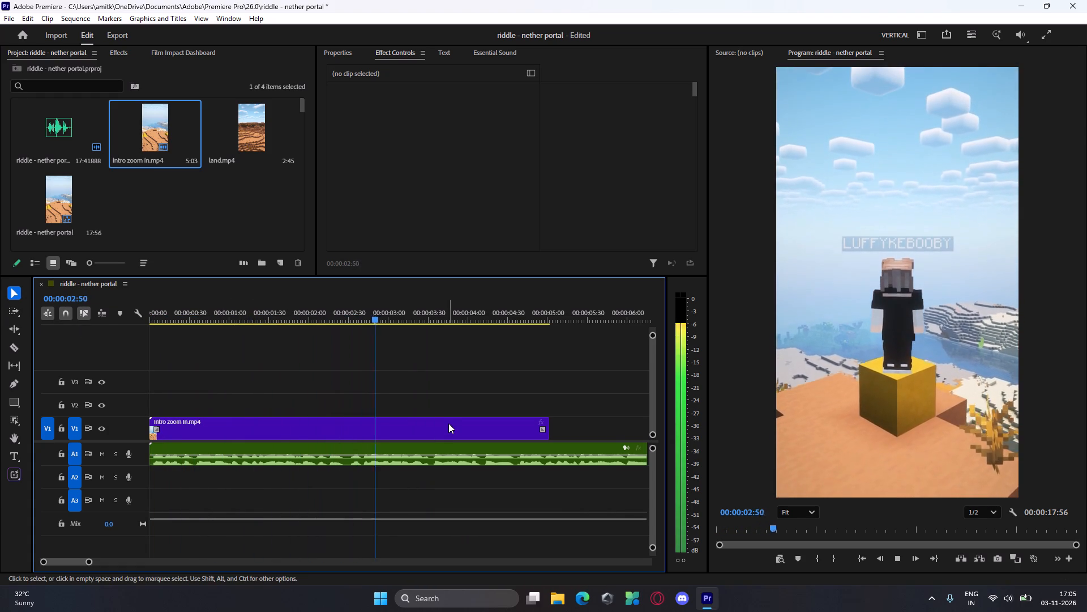
pyautogui.press('space')
pyautogui.click(333, 321)
pyautogui.press('space')
pyautogui.press('space')
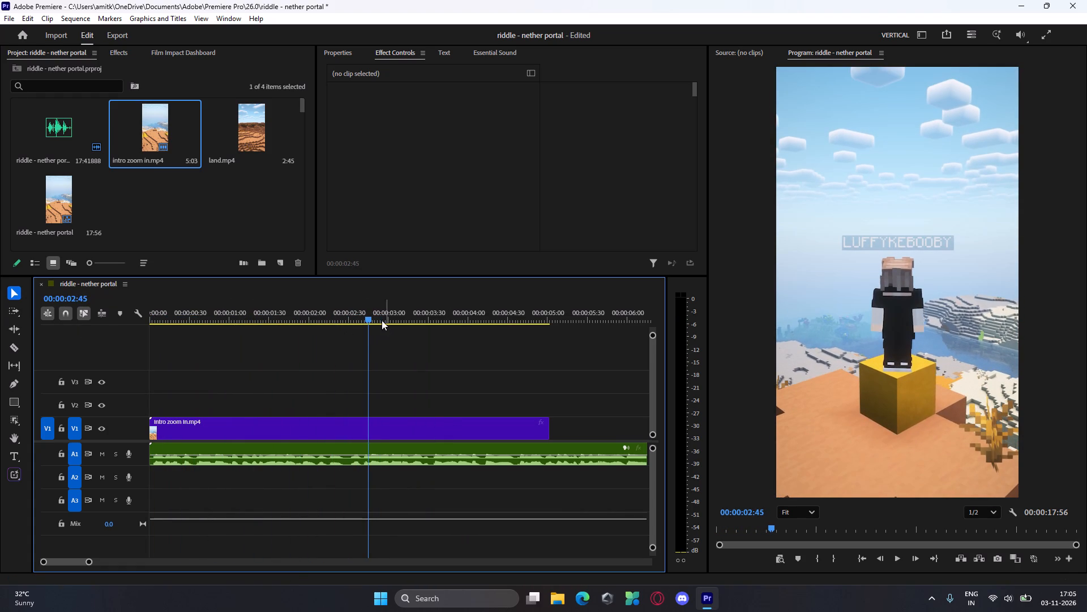
pyautogui.moveTo(366, 318); pyautogui.dragTo(328, 328)
pyautogui.press('space')
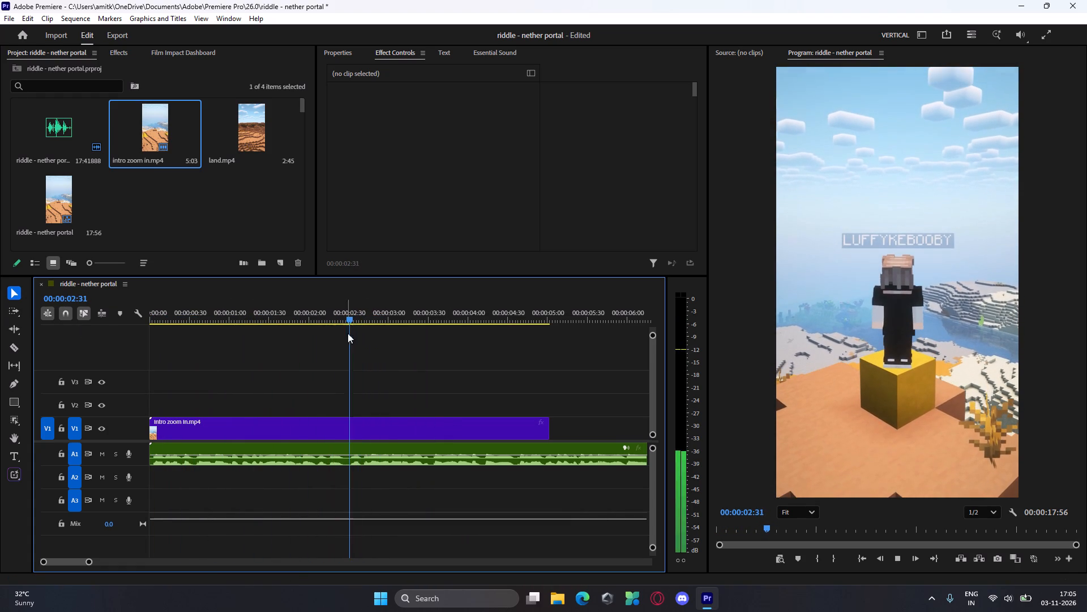
pyautogui.press('space')
pyautogui.press('space')
pyautogui.press('space')
# Split intro zoom in.mp4 at 00:00:02:30 and delete the portion after the cut.
pyautogui.moveTo(349, 326); pyautogui.dragTo(335, 326)
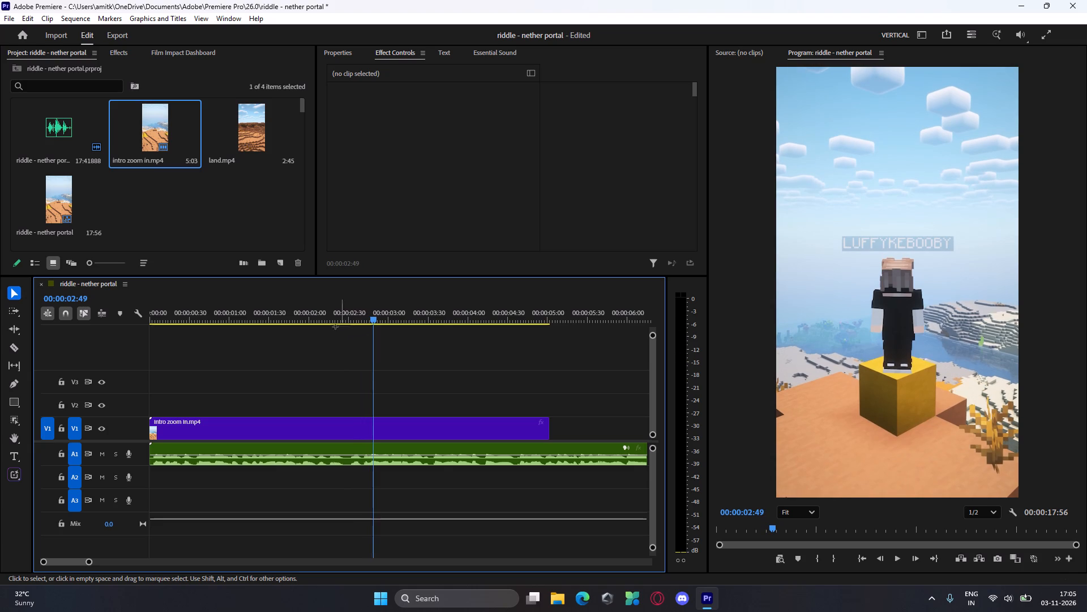
pyautogui.moveTo(335, 326); pyautogui.dragTo(340, 327)
pyautogui.moveTo(367, 318); pyautogui.dragTo(353, 327)
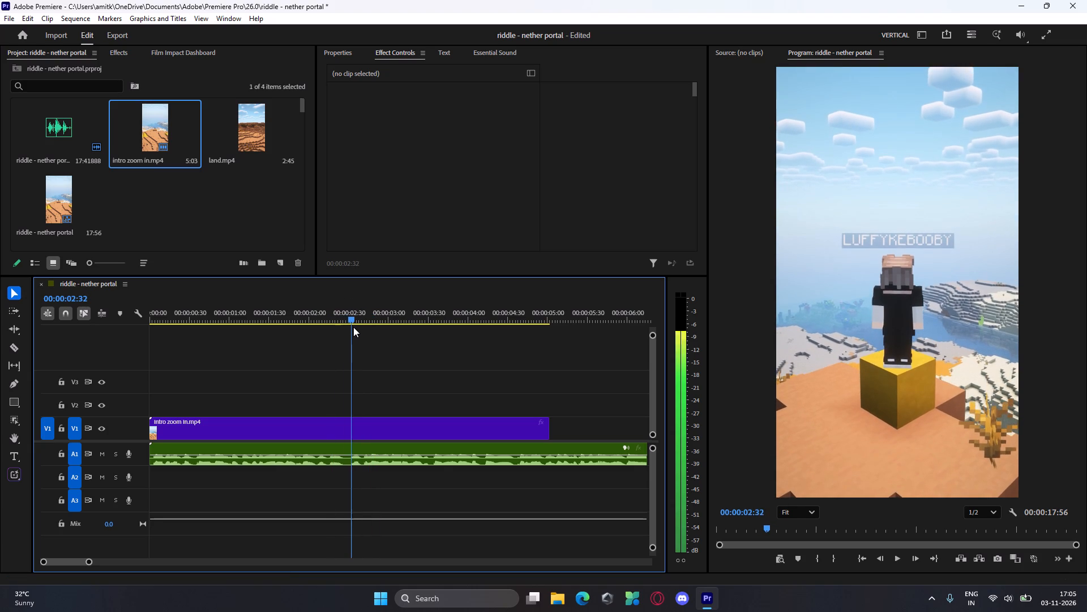
pyautogui.moveTo(353, 327); pyautogui.dragTo(350, 332)
pyautogui.press('c')
pyautogui.click(349, 431)
pyautogui.press('v')
pyautogui.click(440, 426)
pyautogui.rightClick(440, 426)
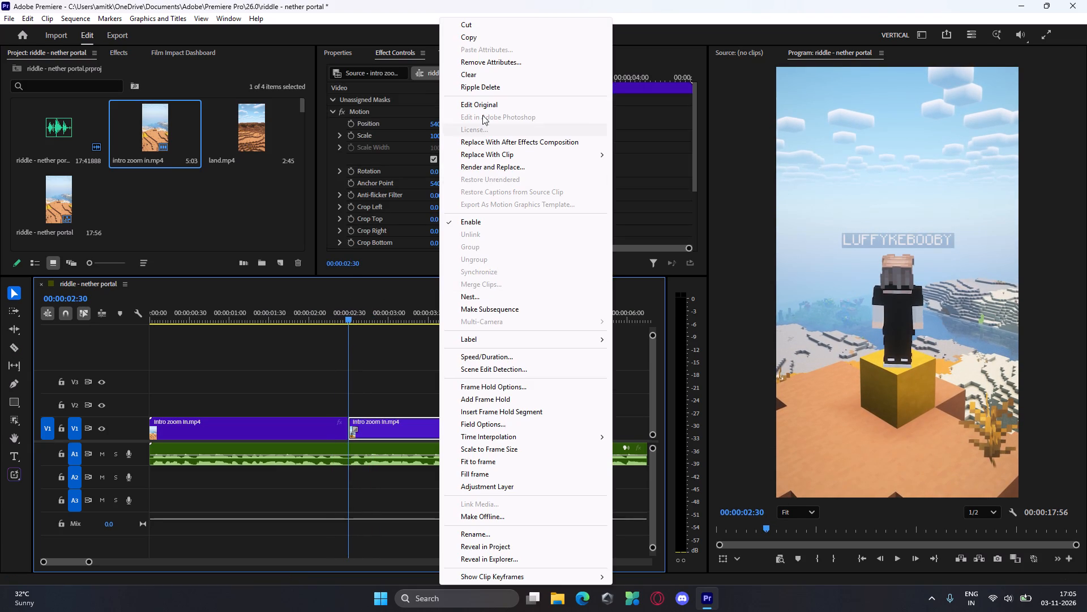
pyautogui.click(480, 79)
# Place land.mp4 on V1 directly after the intro clip, starting at 00:00:02:30.
pyautogui.click(209, 194)
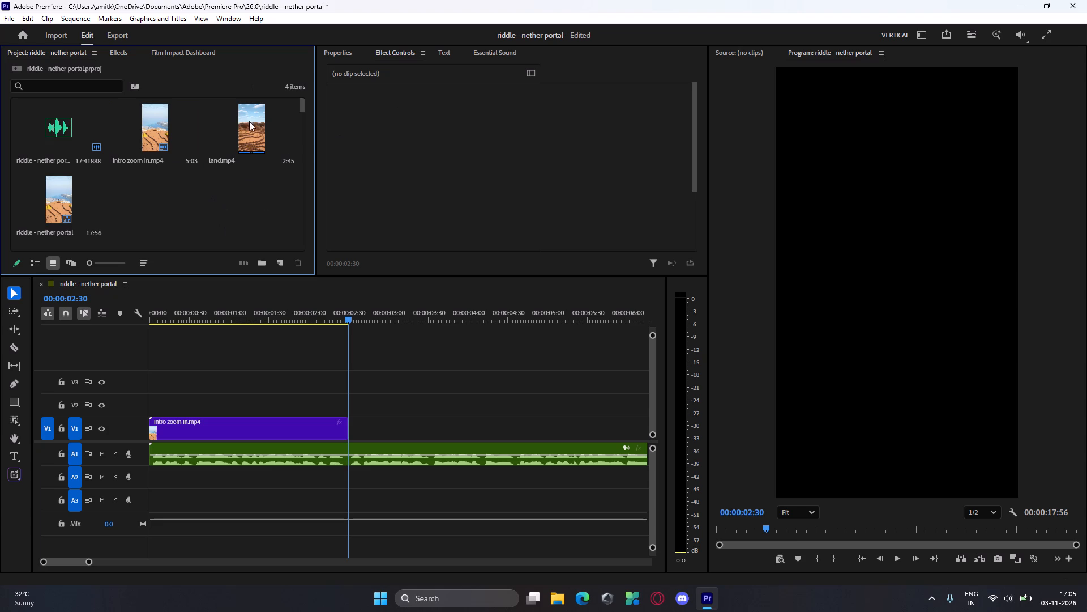
pyautogui.moveTo(256, 125); pyautogui.dragTo(350, 419)
# Re-dock the timeline as a full-height column along the workspace's outer edge.
pyautogui.moveTo(271, 277); pyautogui.dragTo(1, 296)
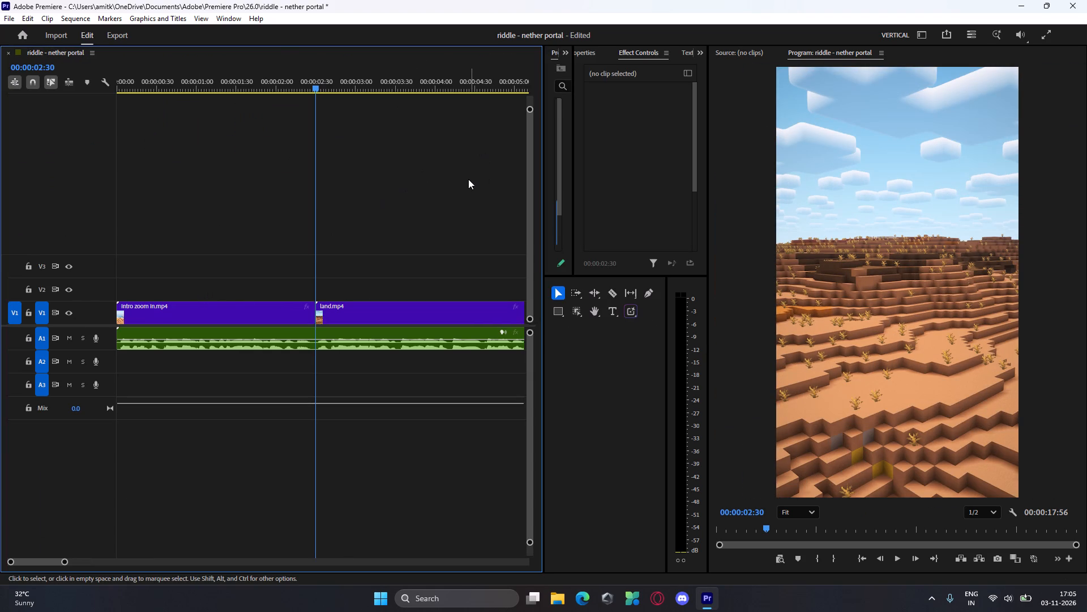
# Re-dock the riddle - nether portal timeline as a full-width strip beneath all the other panels.
pyautogui.moveTo(273, 53); pyautogui.dragTo(501, 171)
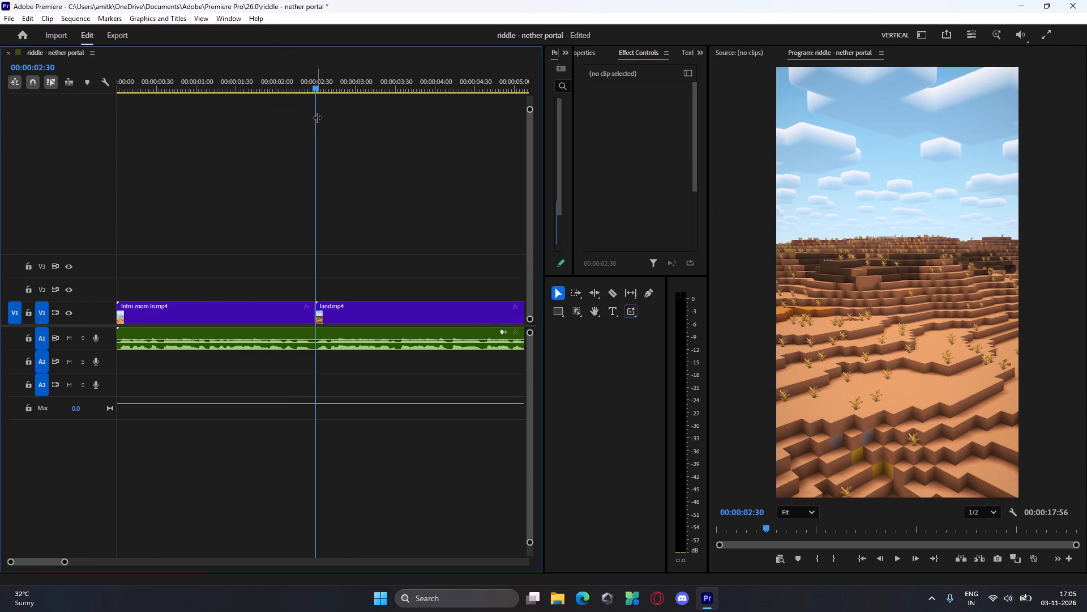
pyautogui.moveTo(83, 52); pyautogui.dragTo(203, 188)
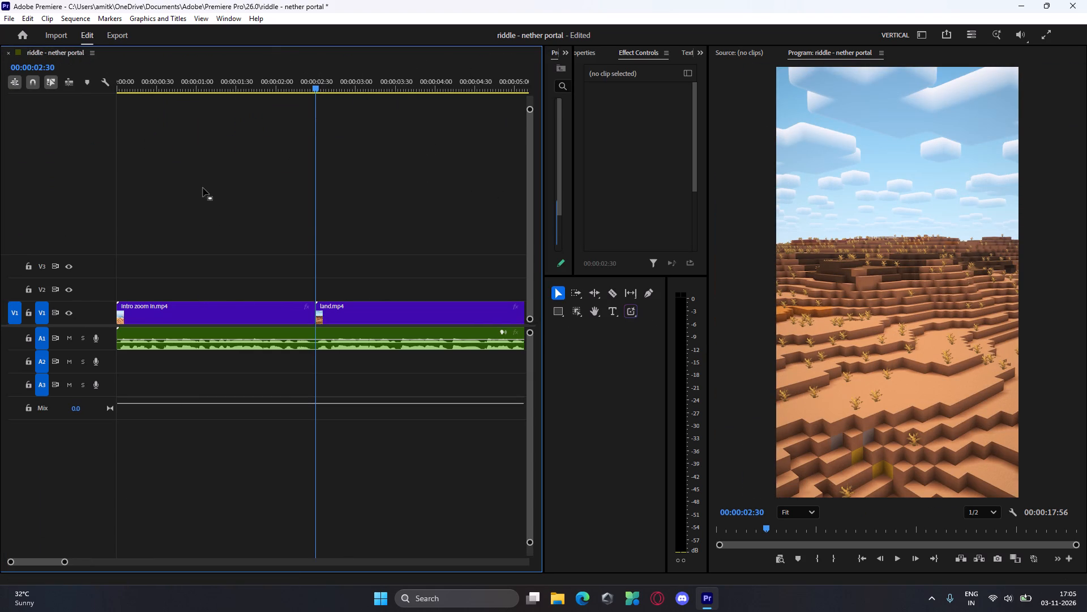
pyautogui.moveTo(203, 188); pyautogui.dragTo(382, 236)
pyautogui.click(380, 226)
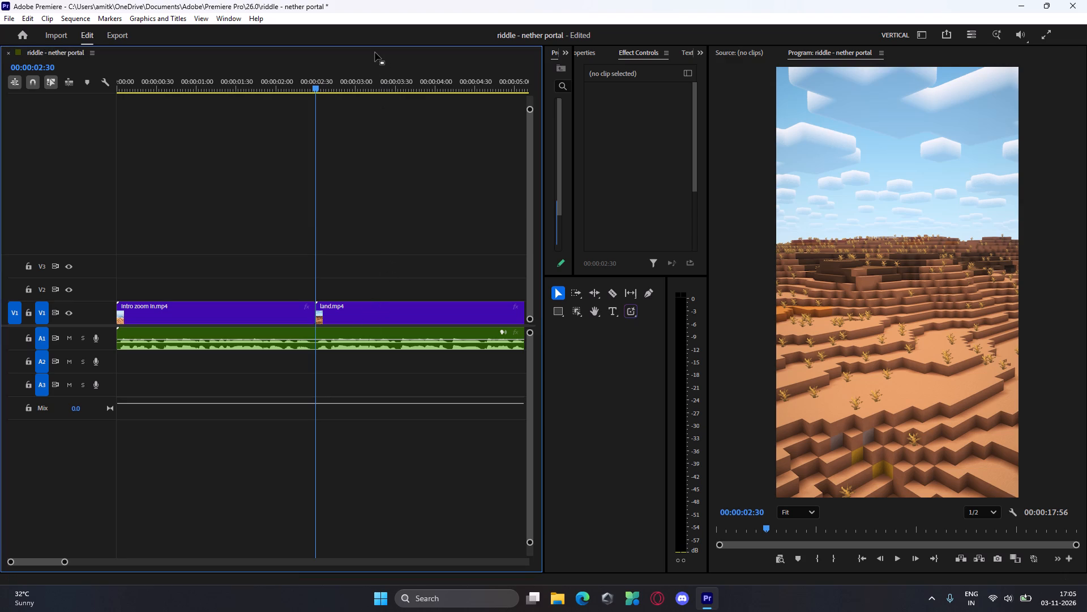
pyautogui.moveTo(375, 52); pyautogui.dragTo(363, 483)
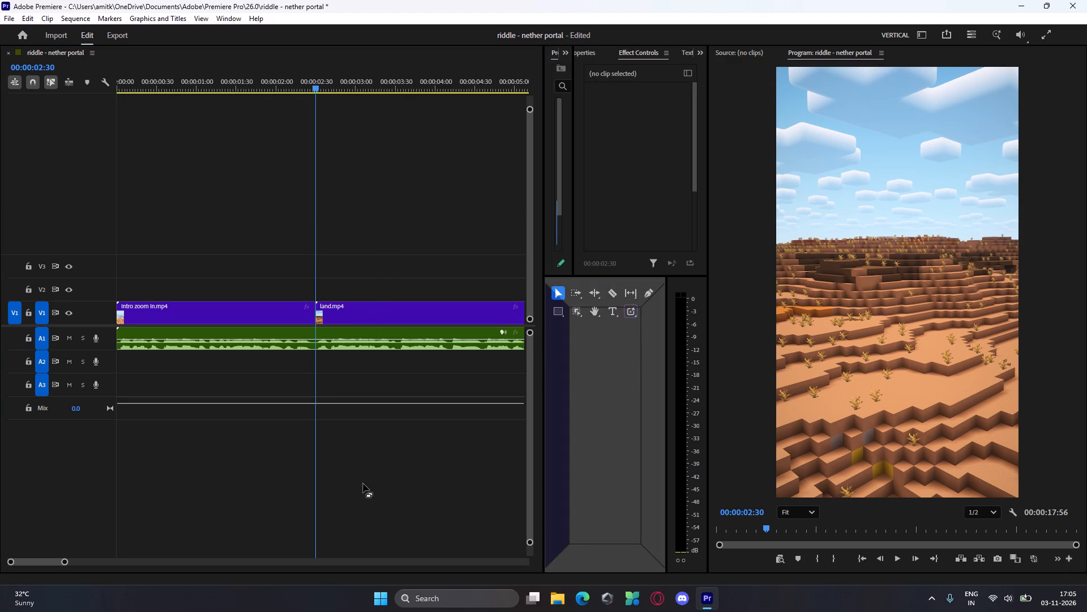
pyautogui.moveTo(363, 483); pyautogui.dragTo(275, 569)
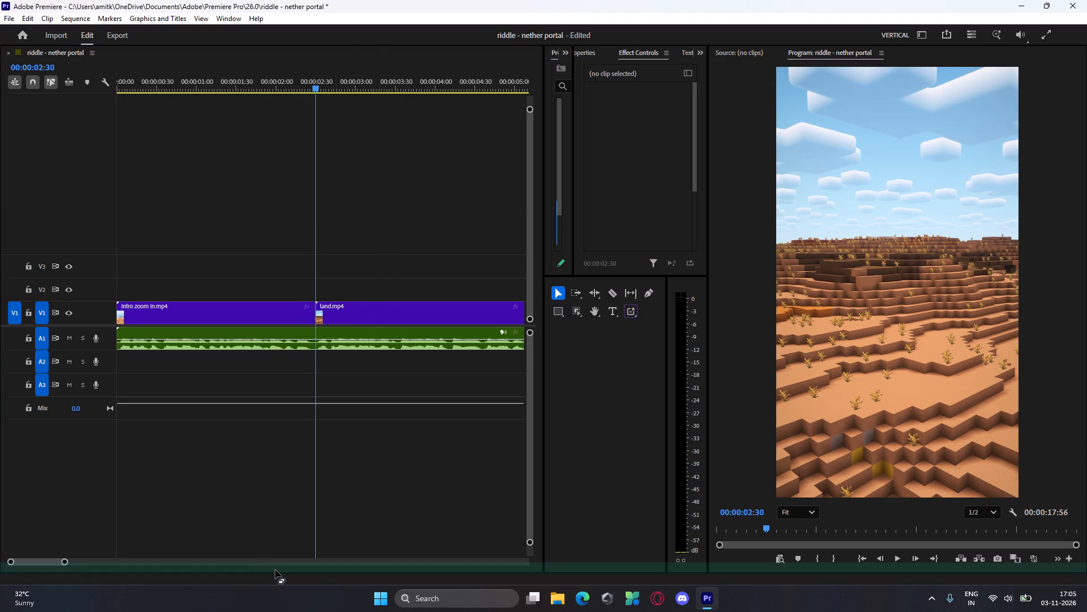
pyautogui.moveTo(275, 569); pyautogui.dragTo(276, 568)
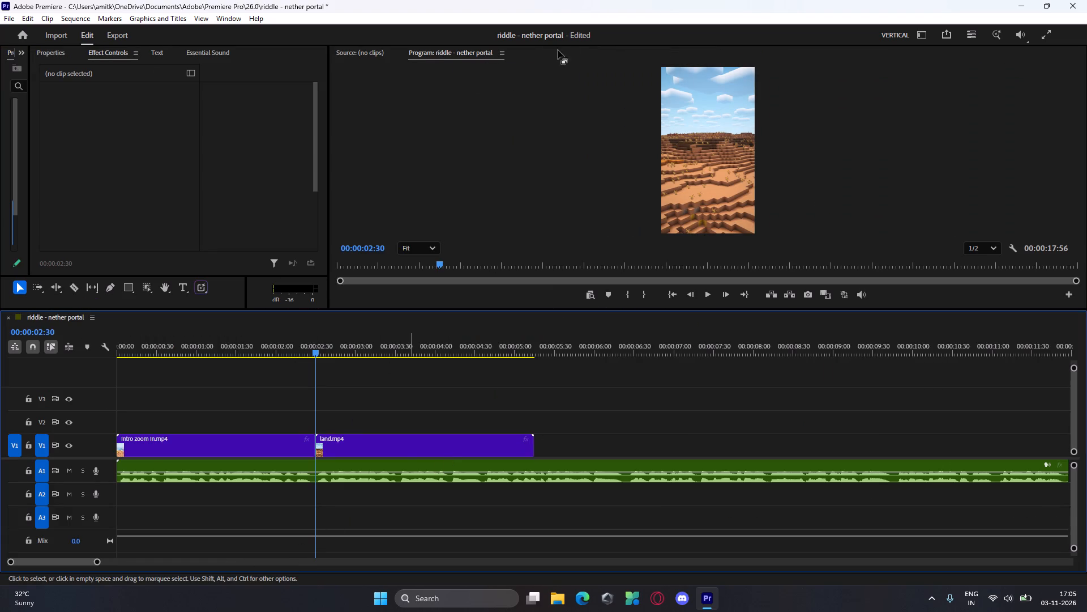
# Dock the Program monitor as a full-height column along the workspace's outer edge, beside the timeline.
pyautogui.moveTo(568, 49); pyautogui.dragTo(1079, 70)
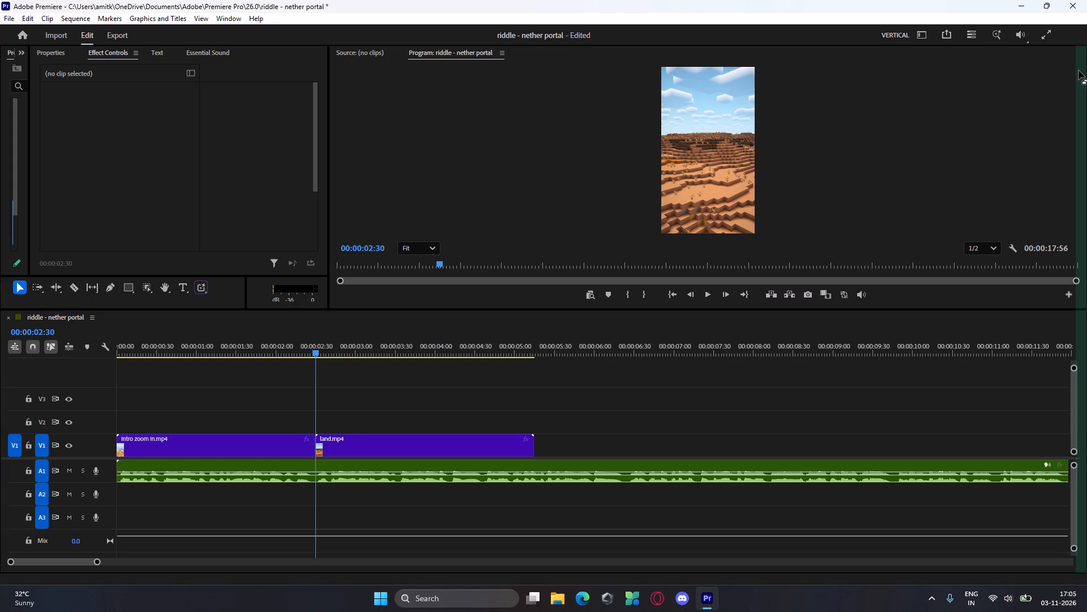
pyautogui.moveTo(1079, 70); pyautogui.dragTo(1079, 71)
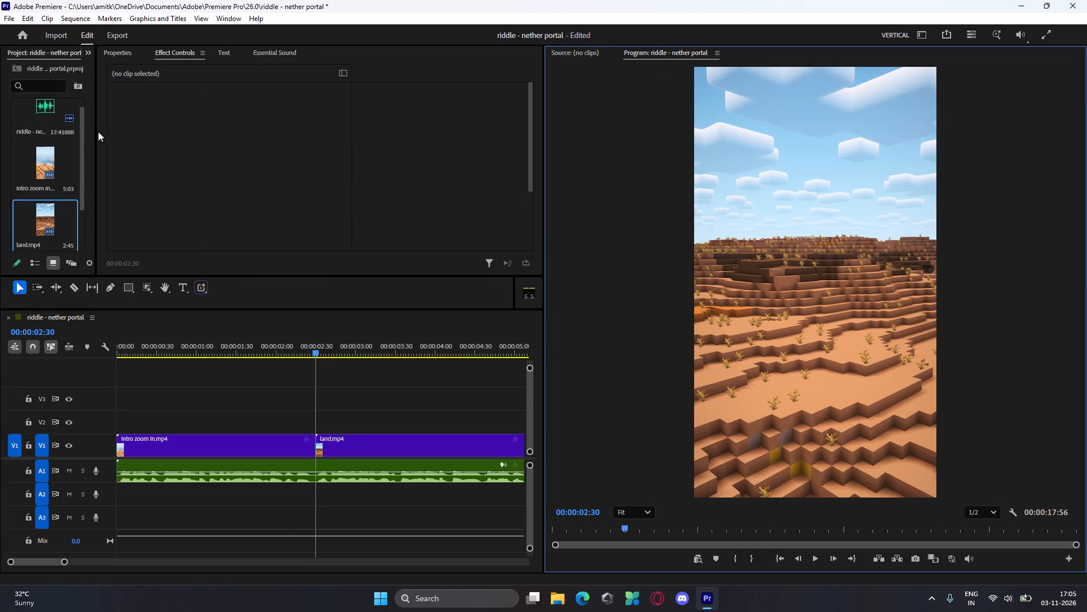
# Widen the Project panel and the timeline, narrow the Program monitor, and bring Effect Controls forward.
pyautogui.moveTo(96, 133); pyautogui.dragTo(237, 161)
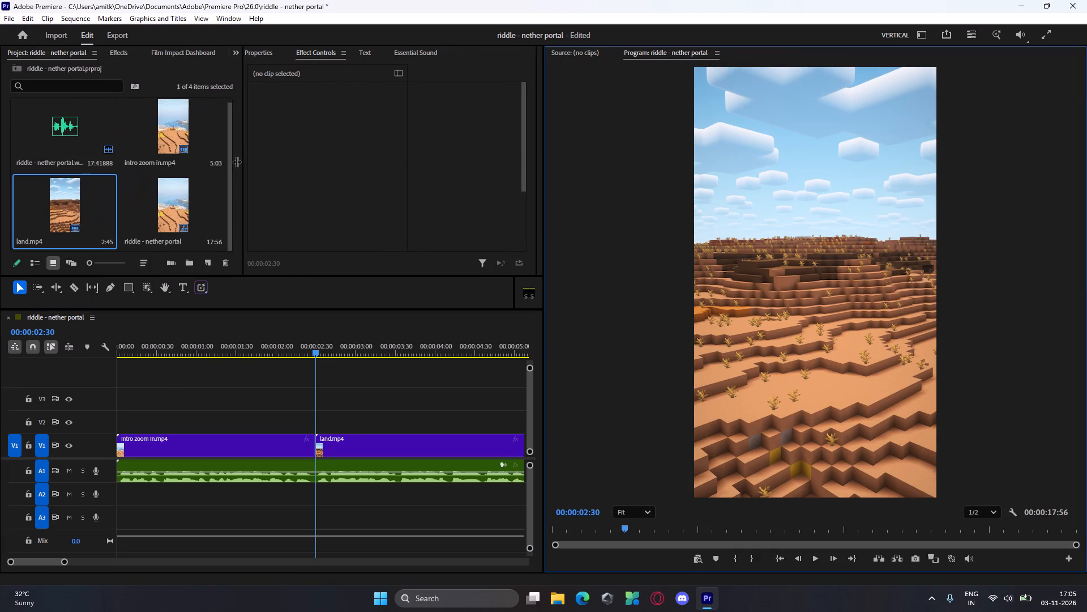
pyautogui.moveTo(237, 161); pyautogui.dragTo(237, 162)
pyautogui.click(268, 56)
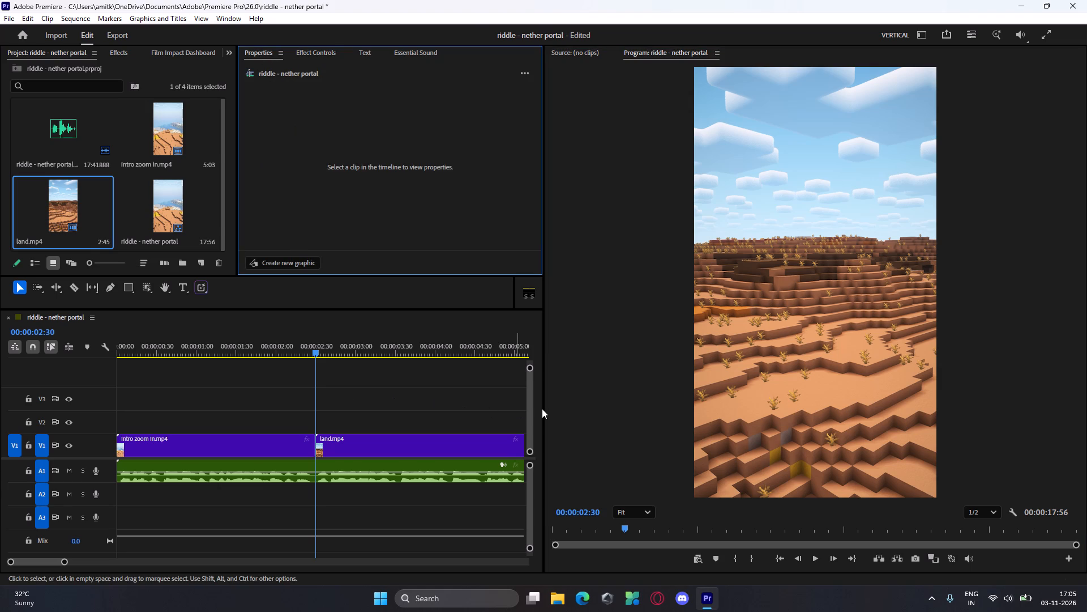
pyautogui.moveTo(544, 409); pyautogui.dragTo(655, 407)
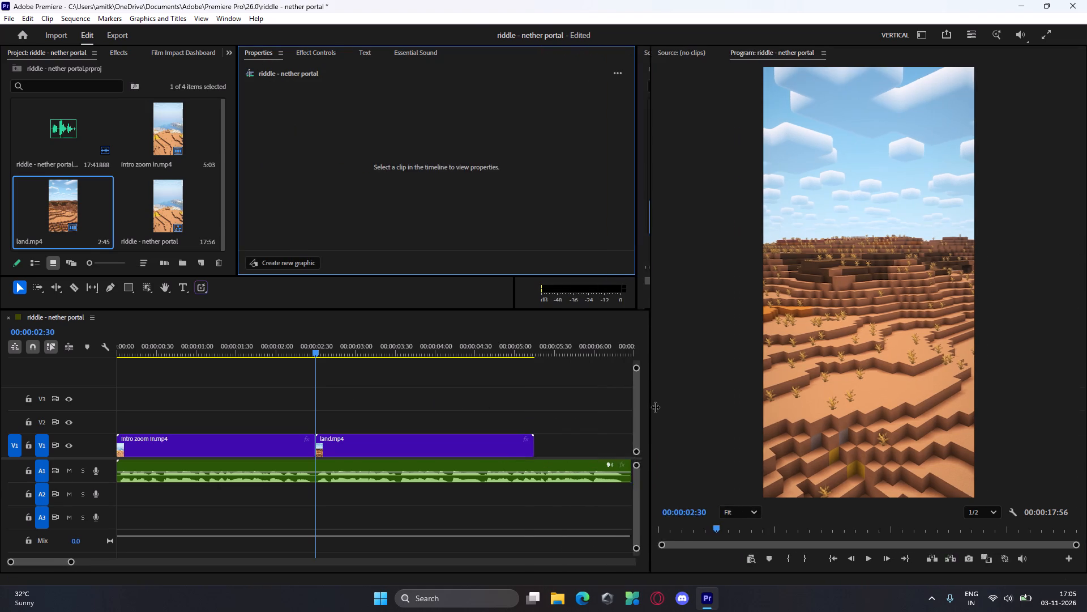
pyautogui.moveTo(655, 407); pyautogui.dragTo(764, 409)
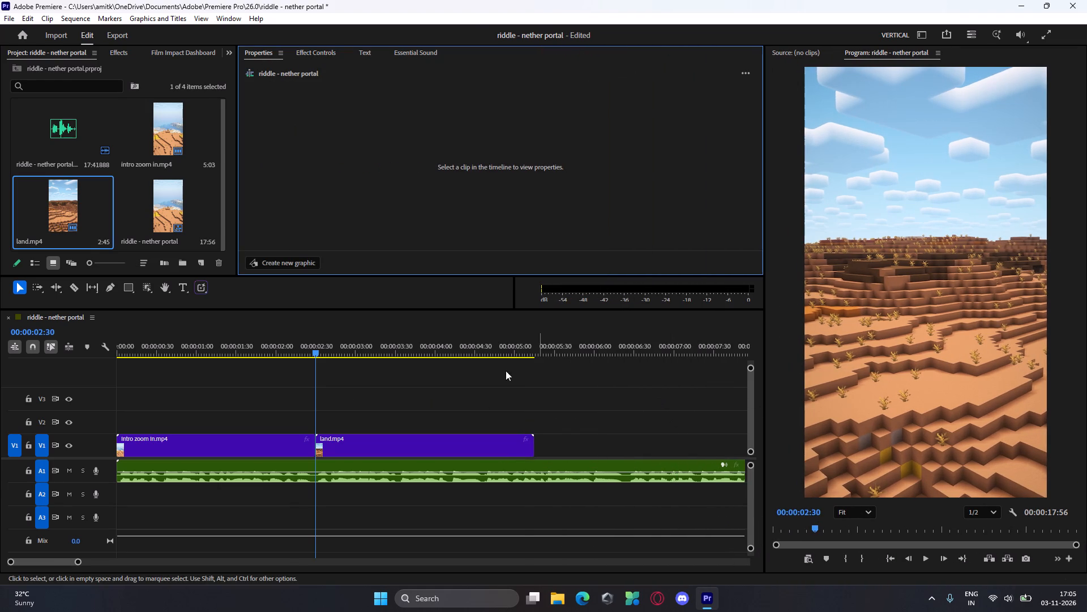
pyautogui.moveTo(316, 354); pyautogui.dragTo(1, 358)
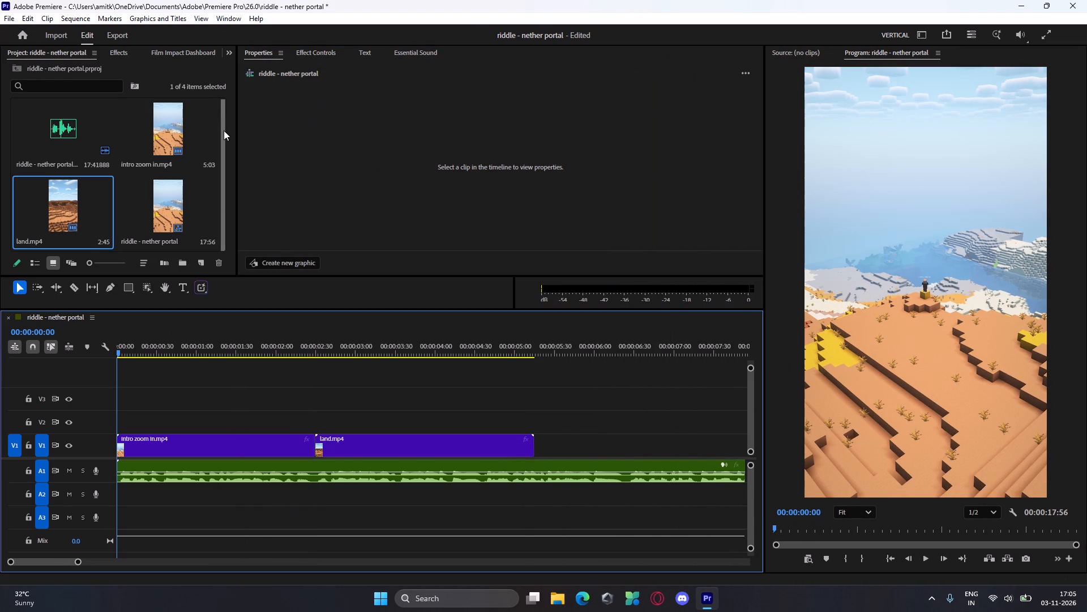
pyautogui.moveTo(236, 148); pyautogui.dragTo(370, 156)
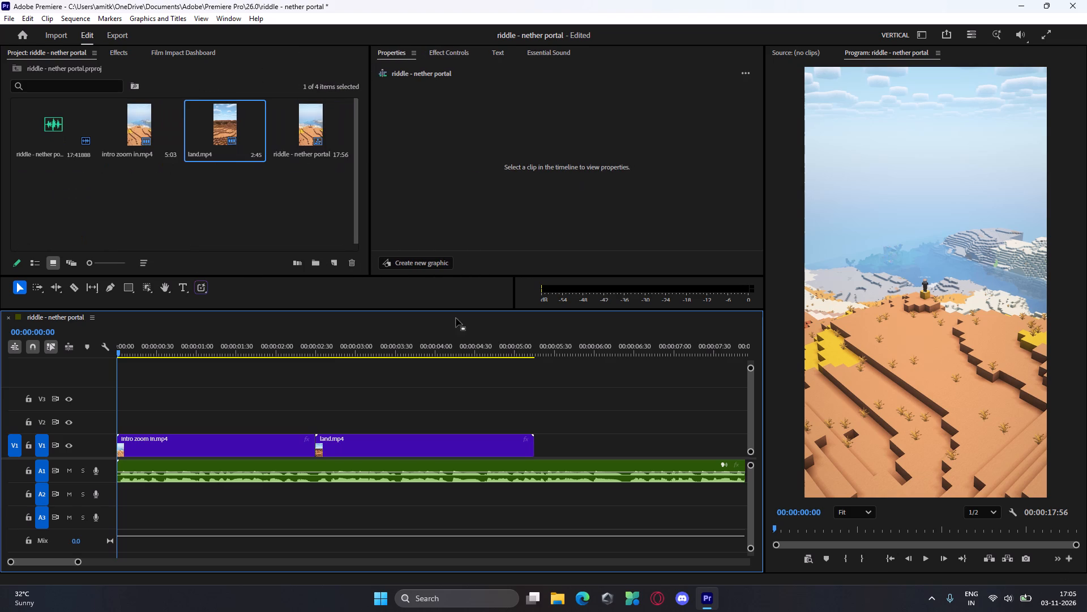
pyautogui.click(447, 52)
# Play the sequence from the start and replay land.mp4 against the audio to find where the shot should end.
pyautogui.press('space')
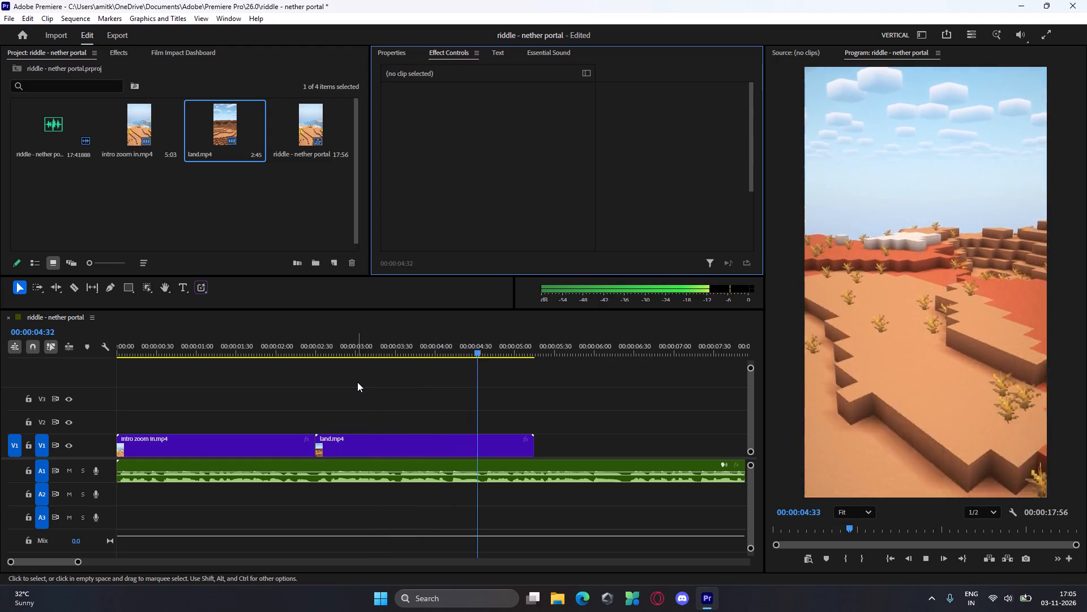
pyautogui.press('space')
pyautogui.click(319, 346)
pyautogui.press('space')
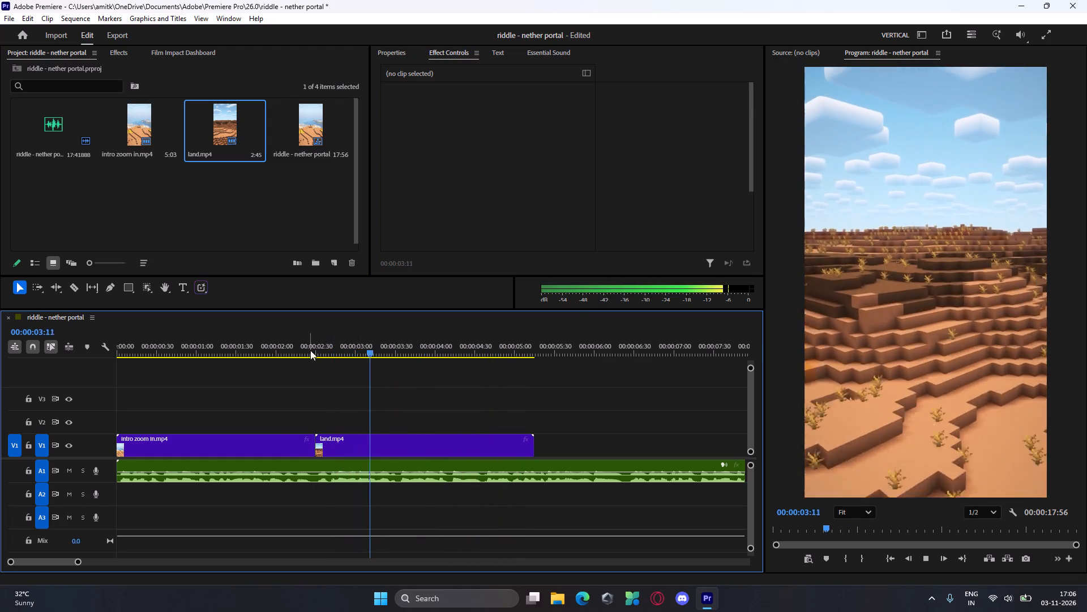
pyautogui.press('space')
pyautogui.click(279, 351)
pyautogui.press('space')
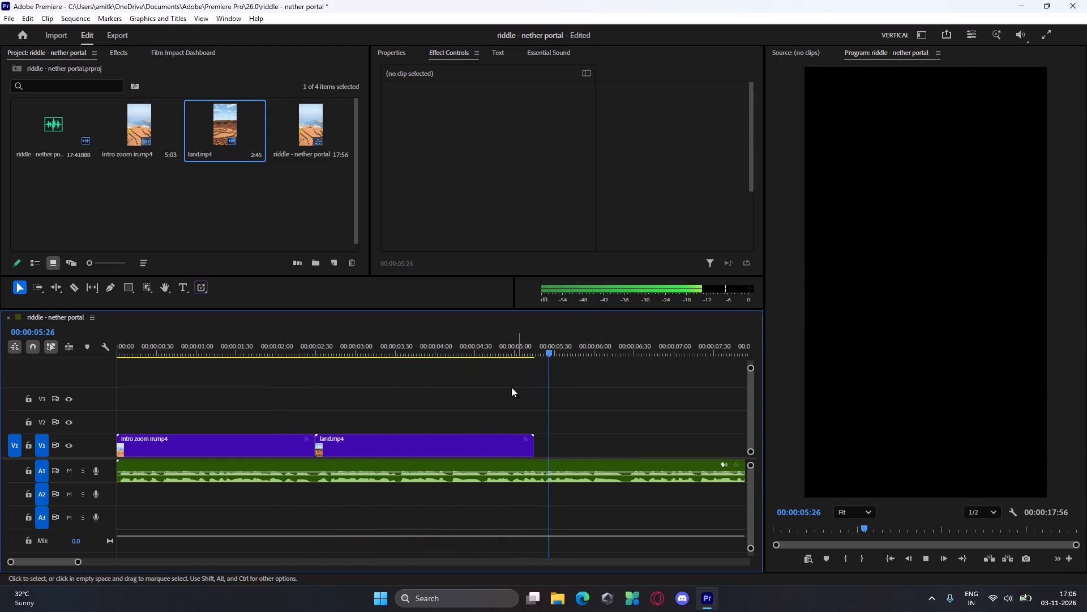
pyautogui.press('space')
pyautogui.click(408, 359)
pyautogui.click(397, 352)
pyautogui.press('space')
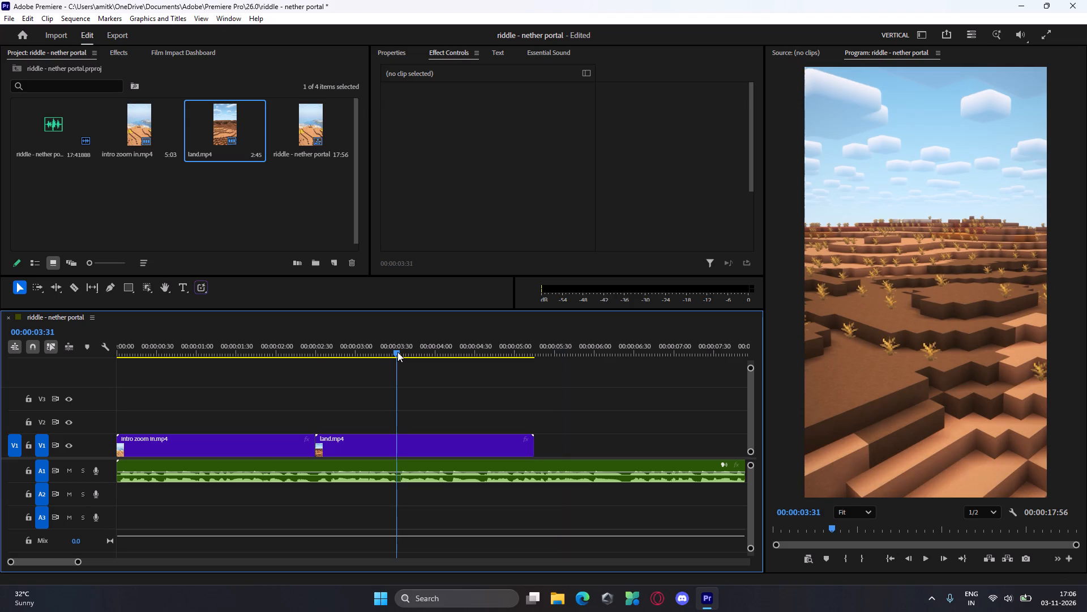
pyautogui.press('space')
pyautogui.press('space')
pyautogui.press('space')
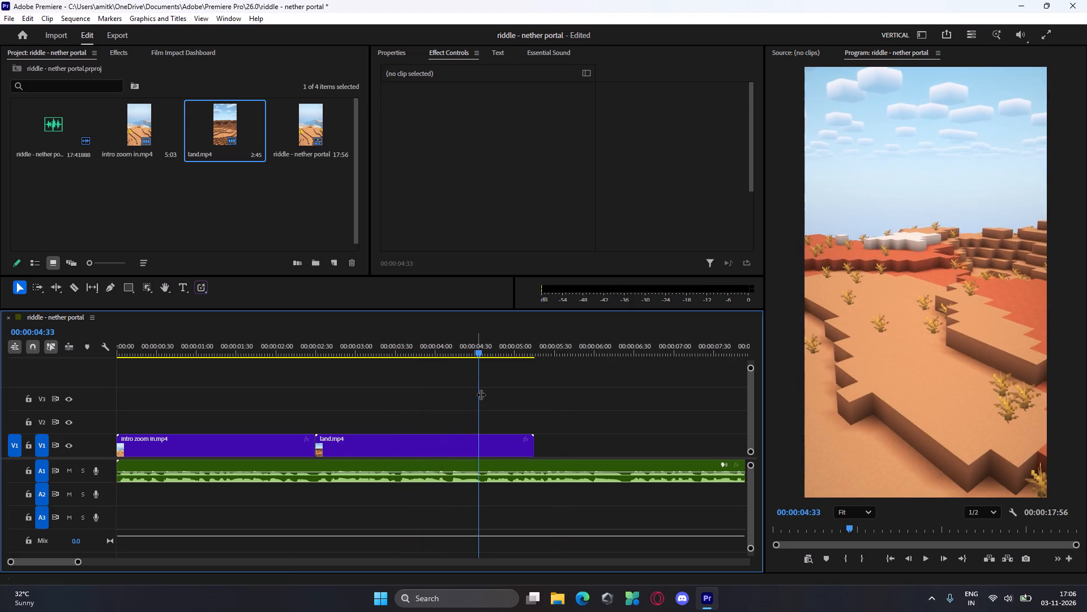
pyautogui.press('space')
pyautogui.press('space')
pyautogui.click(424, 347)
pyautogui.press('space')
pyautogui.press('space')
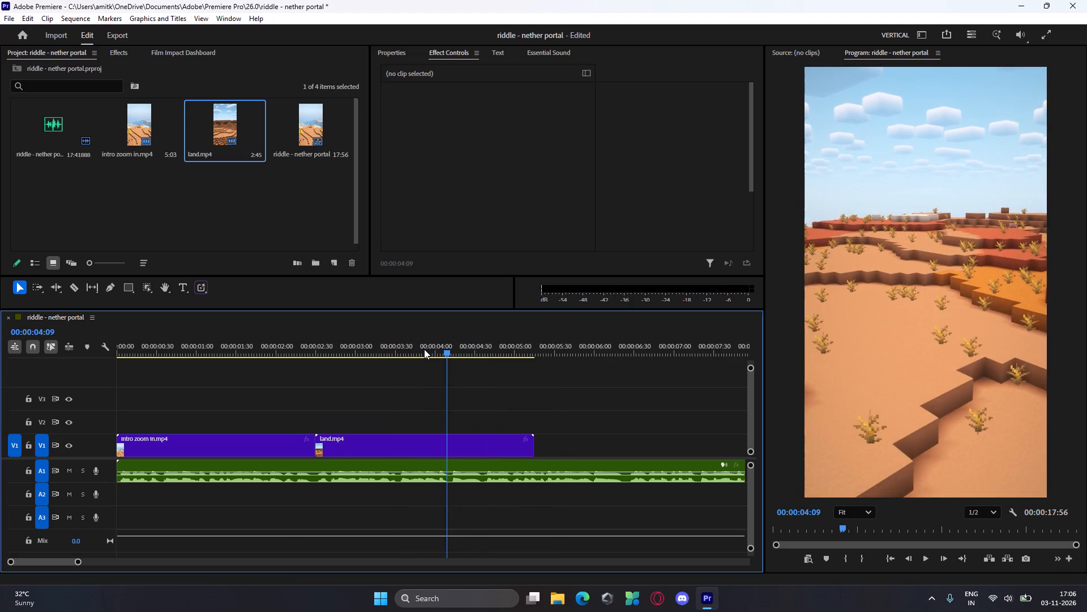
pyautogui.press('space')
pyautogui.press('space')
# Split land.mp4 at 00:00:04:37 and delete the portion after the cut.
pyautogui.press('c')
pyautogui.click(489, 448)
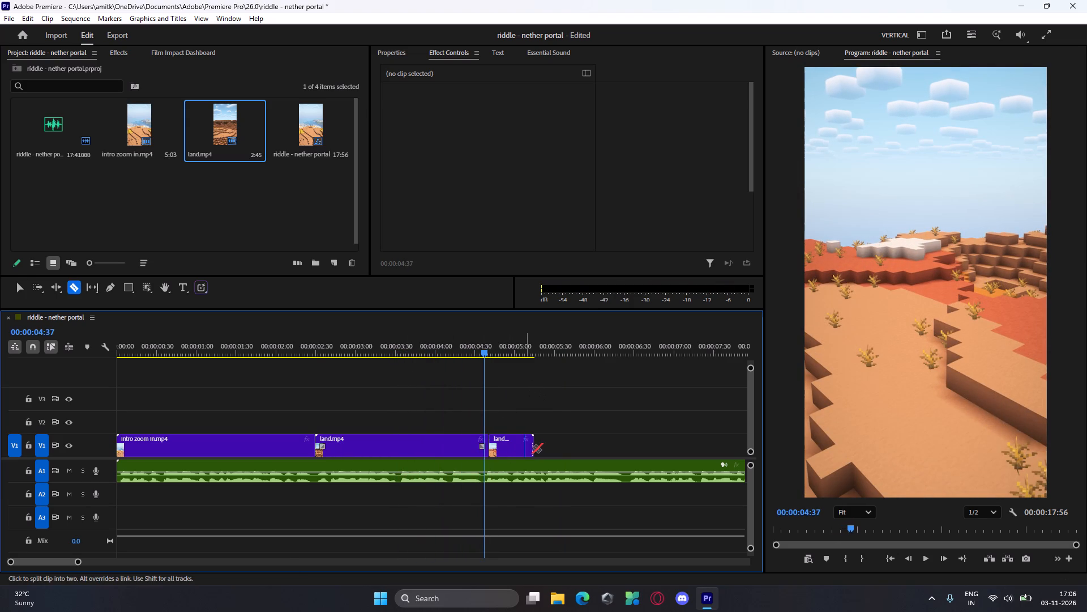
pyautogui.hotkey('ctrl', 'z')
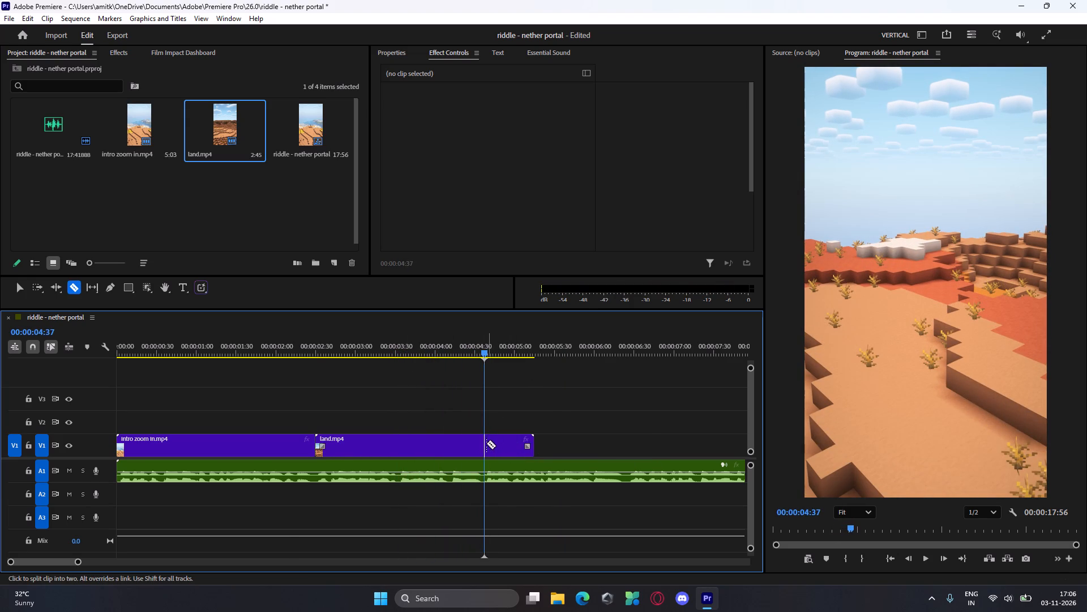
pyautogui.click(485, 444)
pyautogui.press('v')
pyautogui.click(504, 445)
pyautogui.rightClick(504, 445)
pyautogui.click(547, 73)
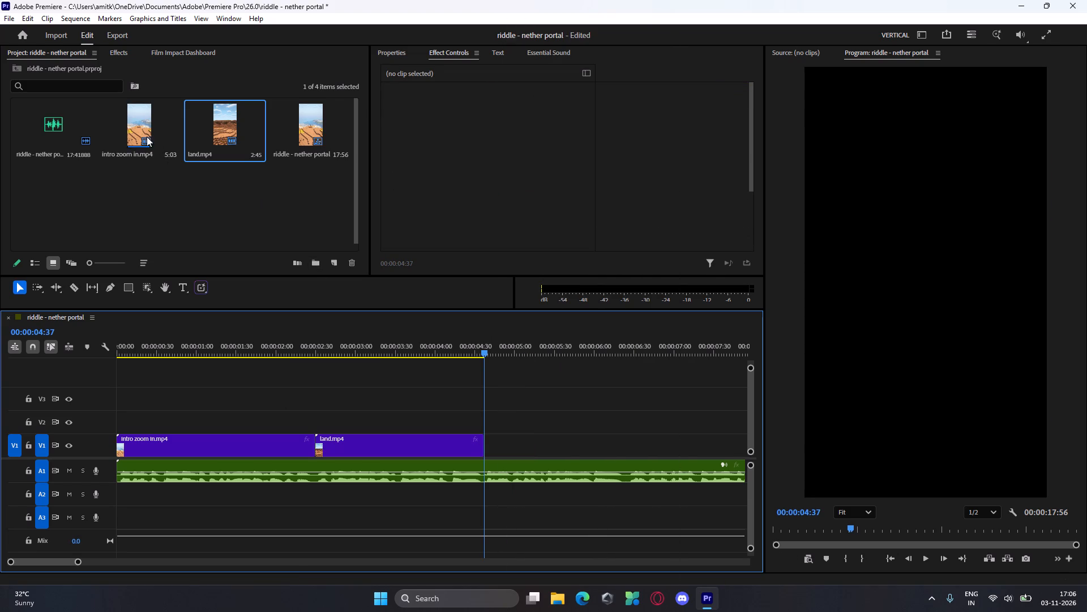
# Place another intro zoom in.mp4 on V1 directly after land.mp4, starting at 00:00:04:37.
pyautogui.moveTo(140, 130); pyautogui.dragTo(487, 441)
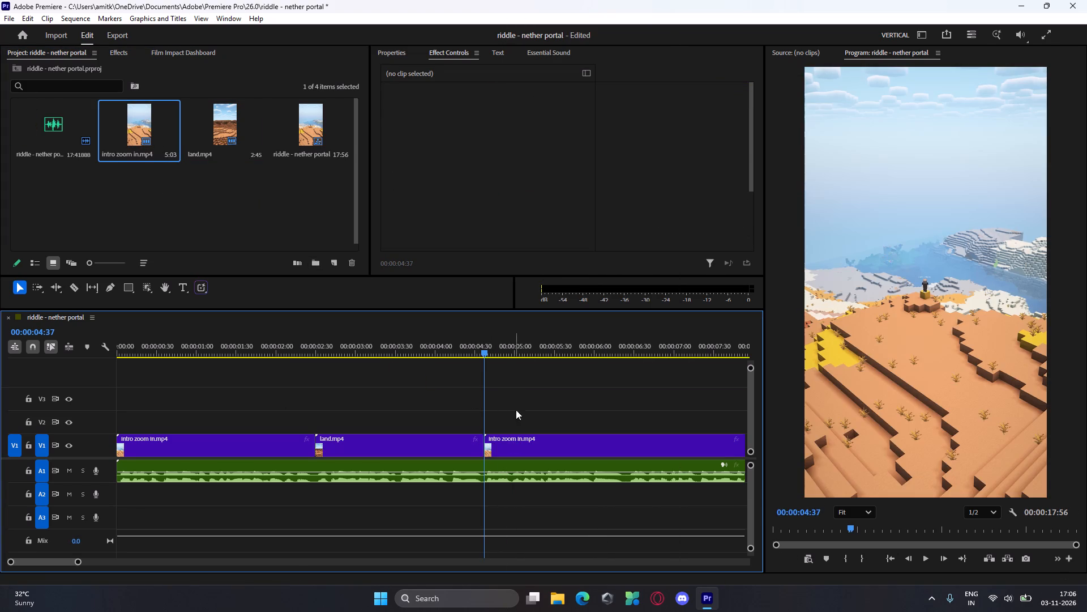
# Split the second intro zoom in.mp4 at 00:00:07:04 and delete the portion before the cut.
pyautogui.moveTo(486, 348); pyautogui.dragTo(393, 378)
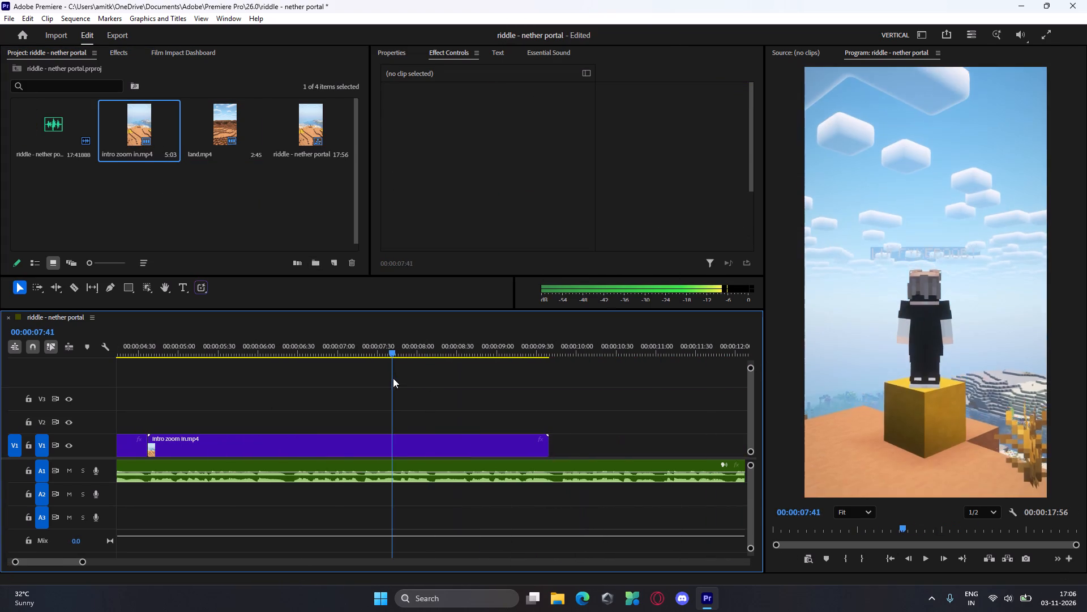
pyautogui.moveTo(393, 378); pyautogui.dragTo(369, 378)
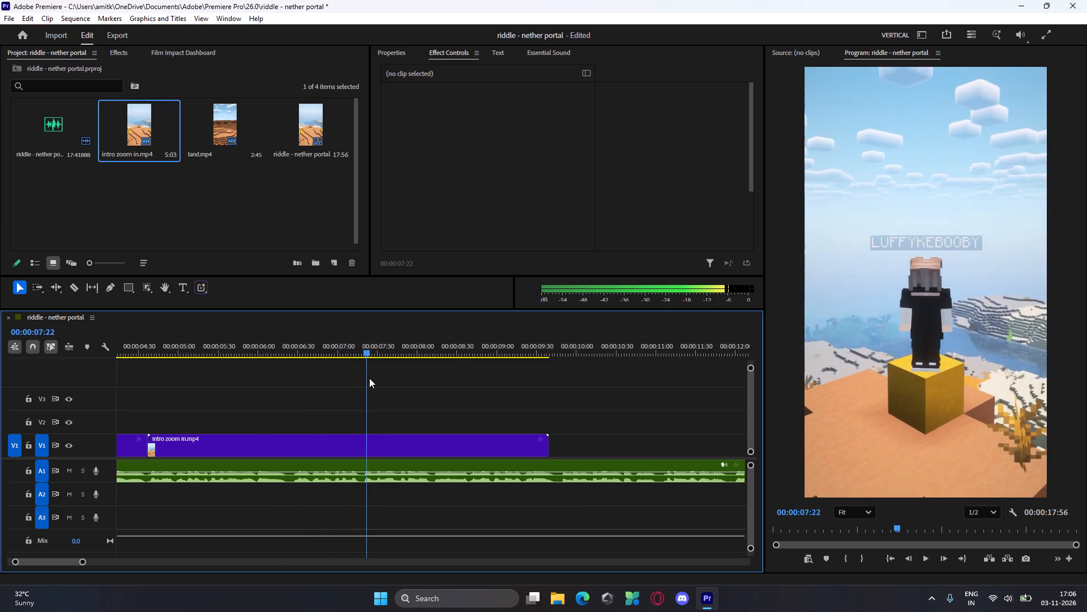
pyautogui.moveTo(369, 378); pyautogui.dragTo(335, 375)
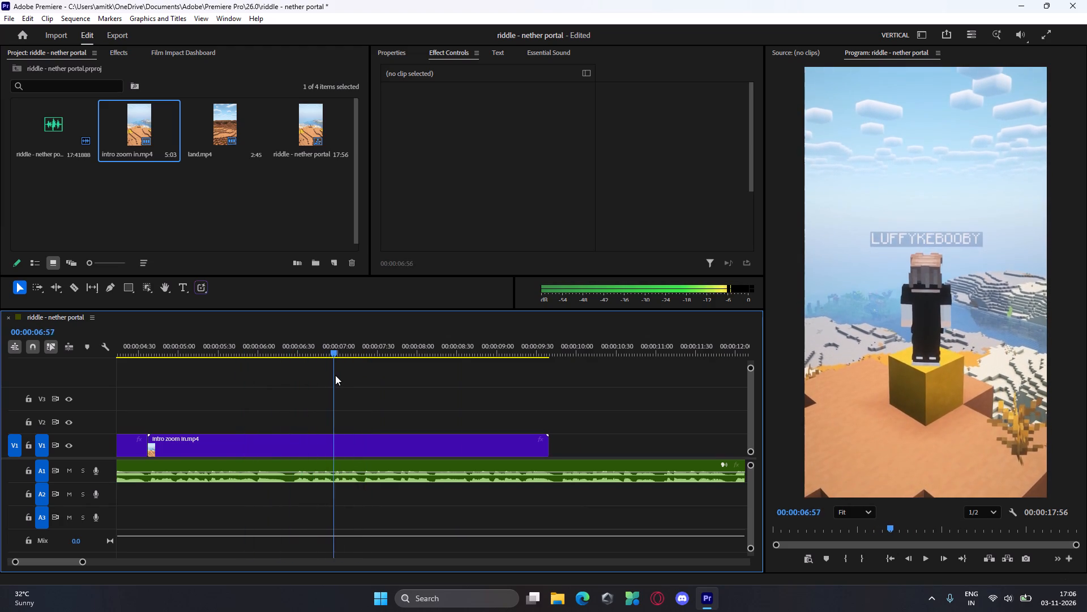
pyautogui.moveTo(335, 375); pyautogui.dragTo(344, 375)
pyautogui.press('c')
pyautogui.click(345, 452)
pyautogui.press('v')
pyautogui.click(304, 450)
pyautogui.rightClick(302, 450)
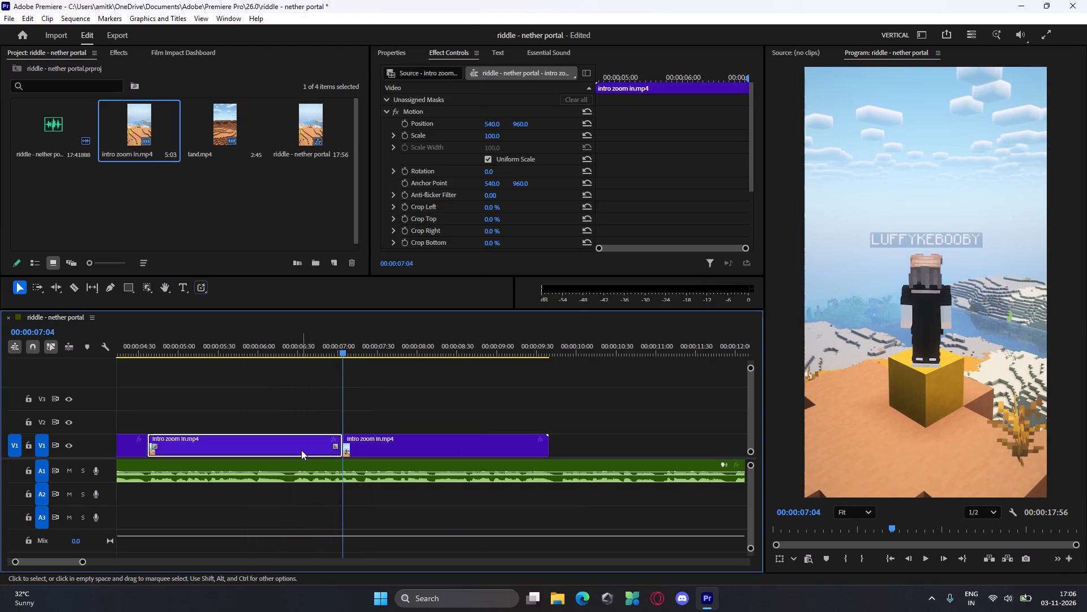
pyautogui.click(345, 73)
# Ripple-delete the gap on V1 between land.mp4 and the trimmed second intro zoom in clip.
pyautogui.click(228, 442)
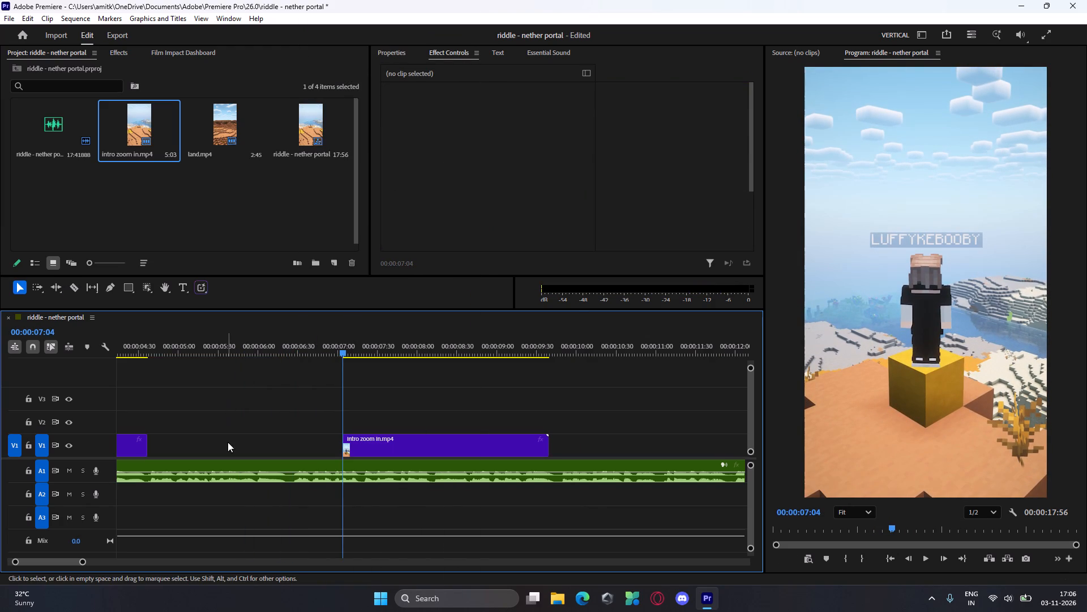
pyautogui.rightClick(226, 442)
pyautogui.click(259, 450)
# Play the sequence from the start to check how the three V1 clips follow the audio.
pyautogui.moveTo(153, 347); pyautogui.dragTo(563, 342)
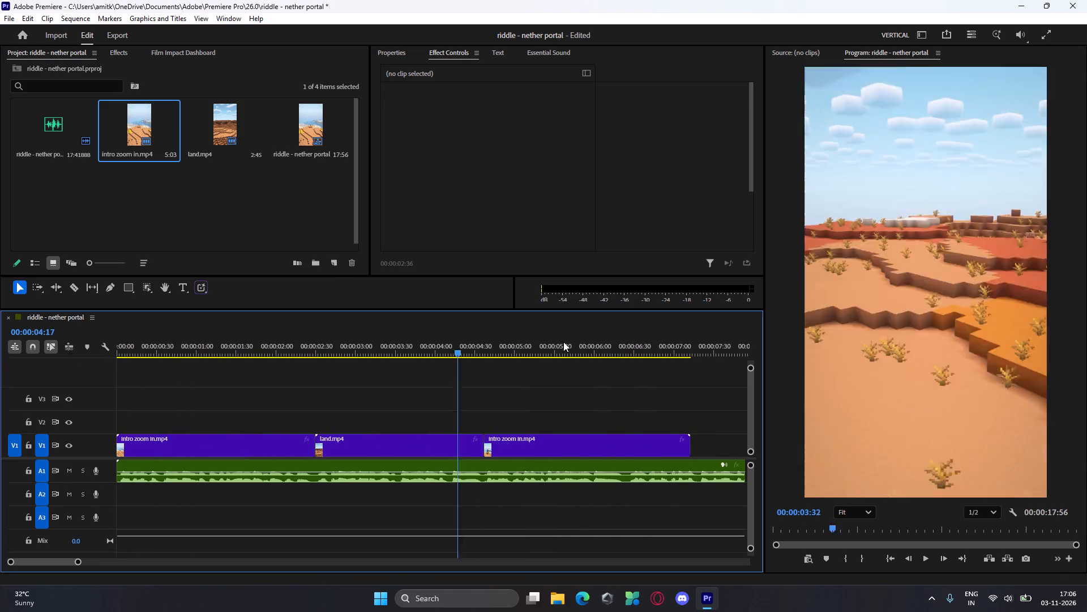
pyautogui.moveTo(563, 342); pyautogui.dragTo(202, 335)
pyautogui.moveTo(203, 347); pyautogui.dragTo(80, 359)
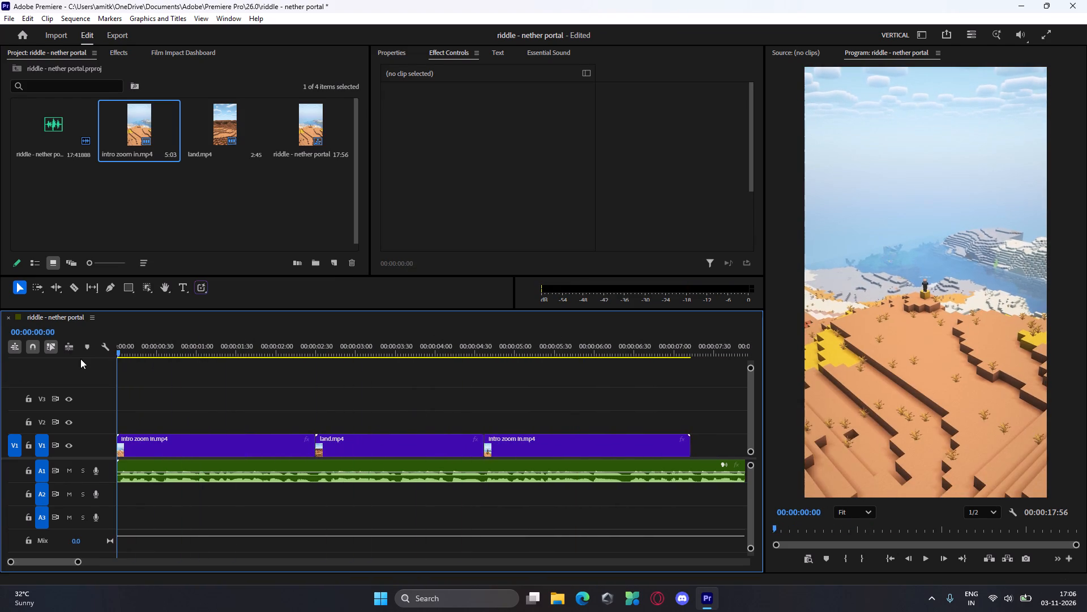
pyautogui.press('space')
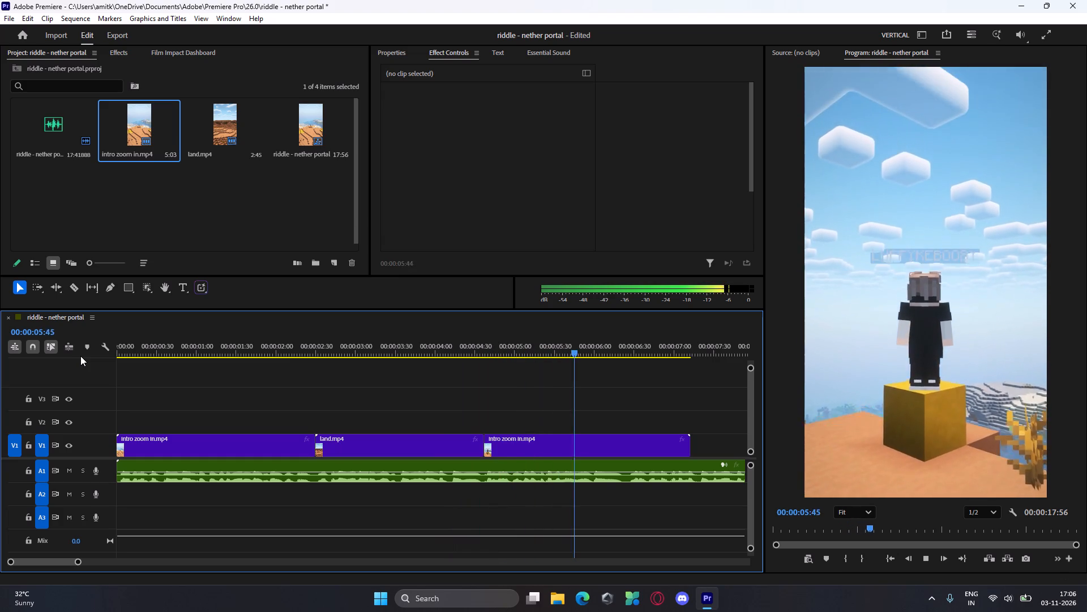
pyautogui.press('space')
# Split the second intro zoom in.mp4 clip at 00:00:06:26 and ripple-delete the portion after the cut.
pyautogui.click(494, 346)
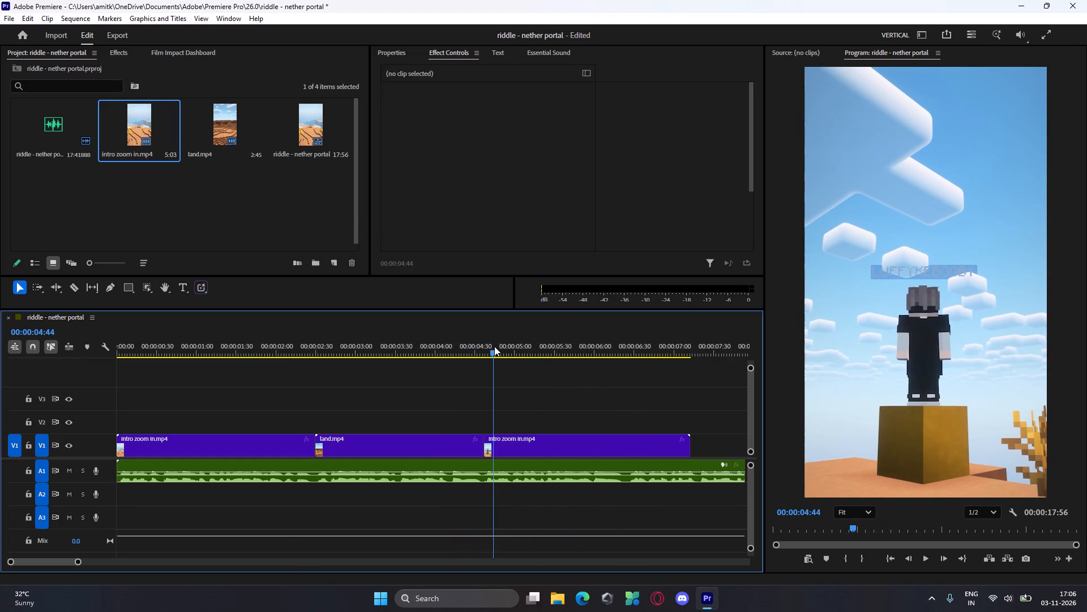
pyautogui.press('space')
pyautogui.press('space')
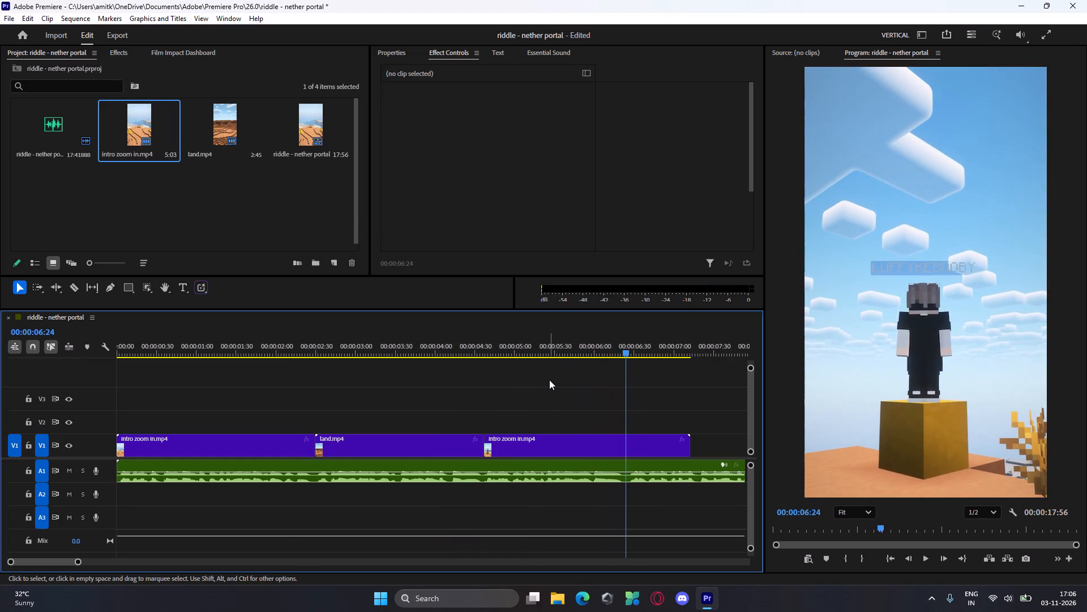
pyautogui.press('space')
pyautogui.press('space')
pyautogui.moveTo(640, 355); pyautogui.dragTo(628, 359)
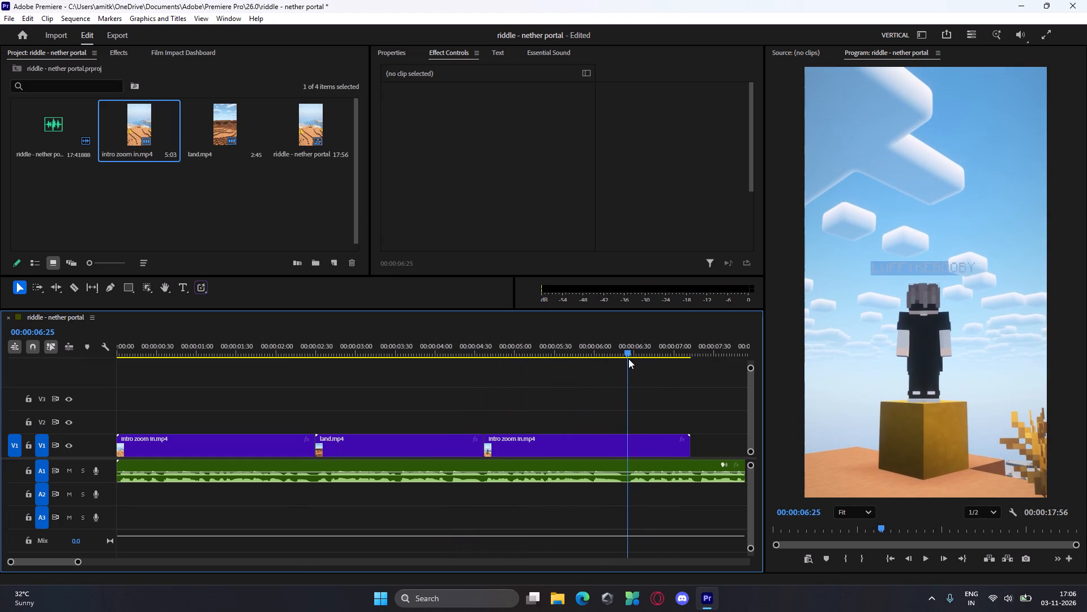
pyautogui.moveTo(628, 359); pyautogui.dragTo(630, 374)
pyautogui.press('c')
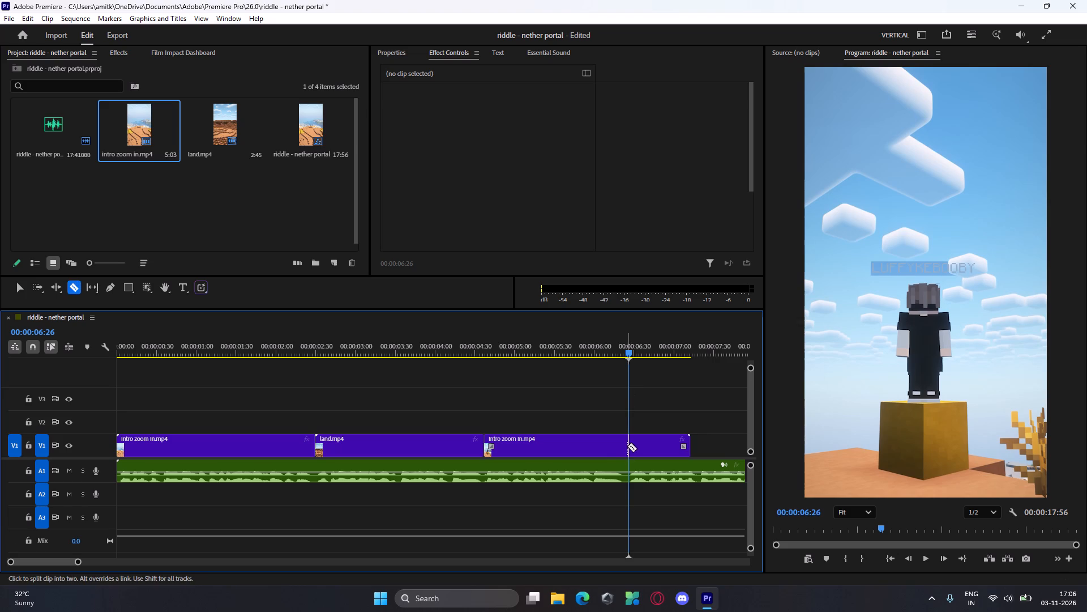
pyautogui.click(627, 446)
pyautogui.press('v')
pyautogui.click(656, 452)
pyautogui.rightClick(656, 452)
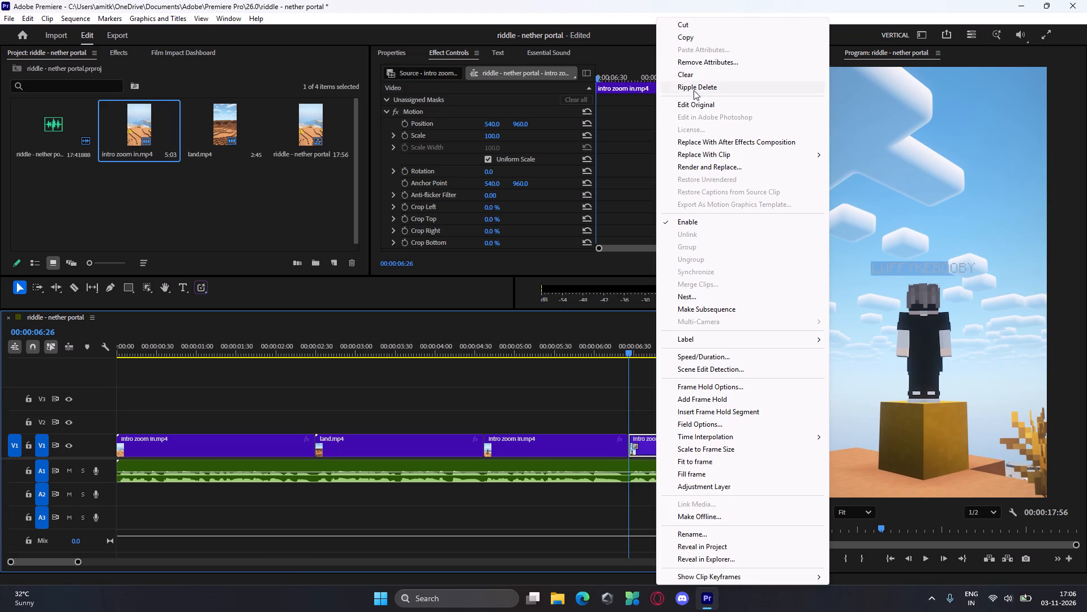
pyautogui.click(697, 91)
# Import offhand java.mp4 from the replay mod folder into the project.
pyautogui.doubleClick(236, 211)
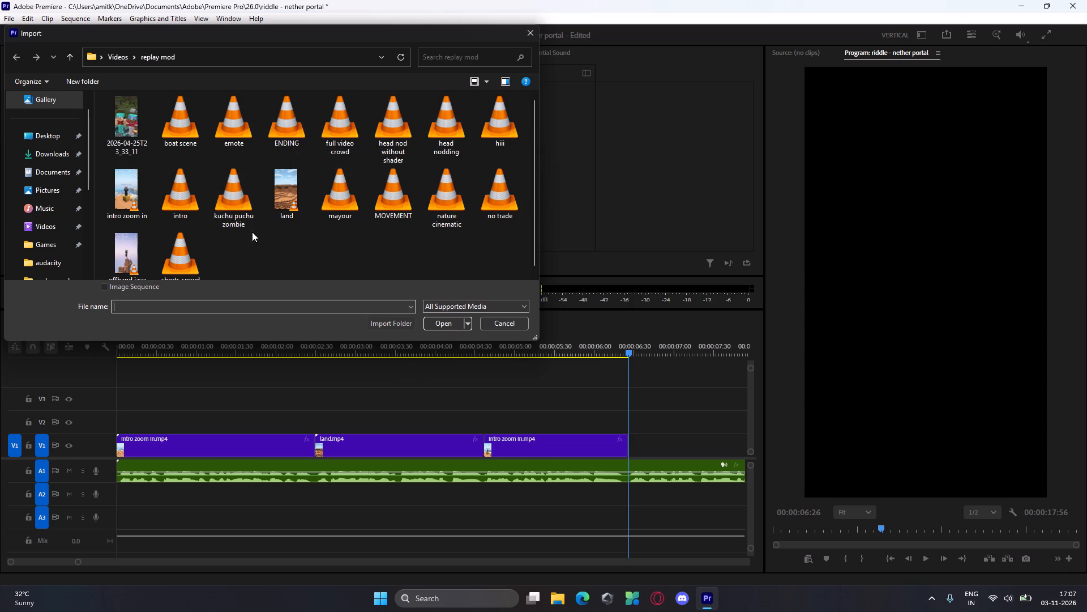
pyautogui.scroll(-2, 255, 228)
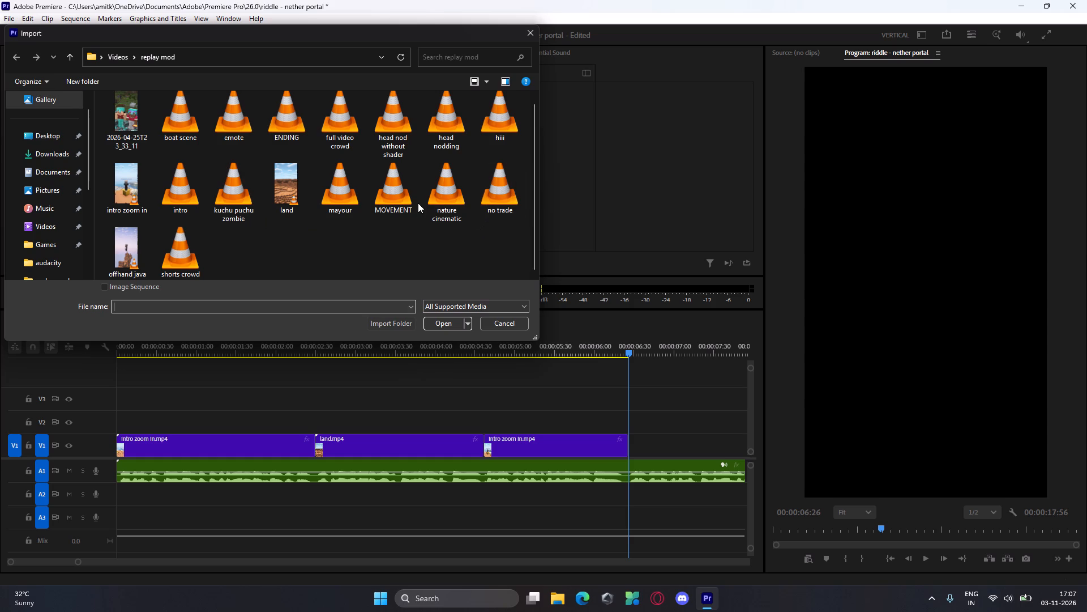
pyautogui.click(143, 253)
pyautogui.click(438, 324)
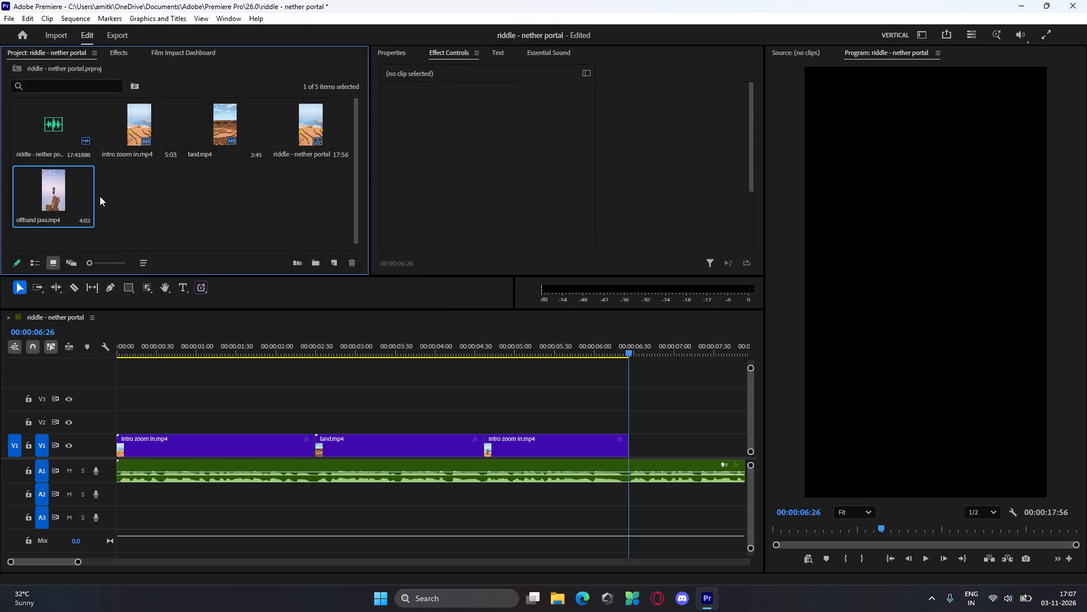
# Place offhand java.mp4 on V1 directly after the second intro zoom in.mp4 clip, starting at 00:00:06:26.
pyautogui.moveTo(54, 211); pyautogui.dragTo(560, 402)
pyautogui.click(160, 223)
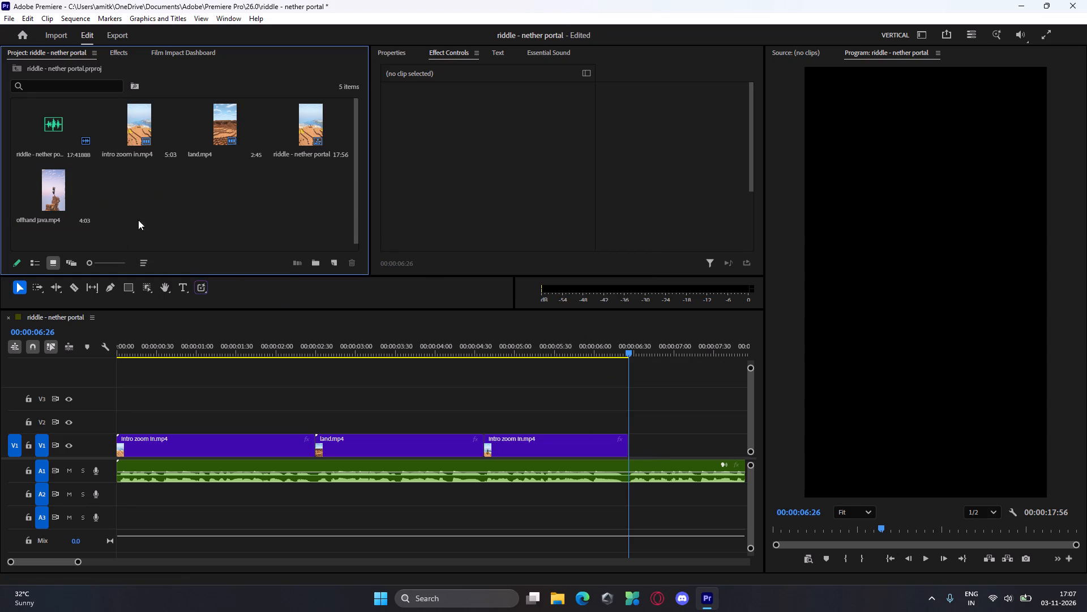
pyautogui.moveTo(57, 196); pyautogui.dragTo(605, 451)
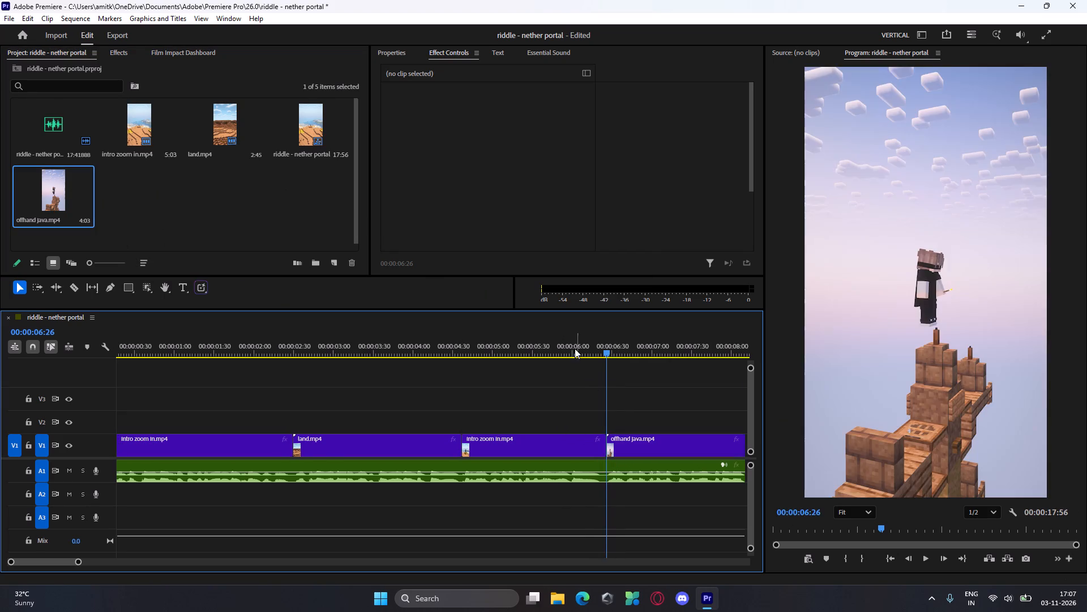
# Find the cut point against the audio, split offhand java.mp4 at 00:00:08:11 and ripple-delete the portion after it.
pyautogui.click(570, 338)
pyautogui.press('space')
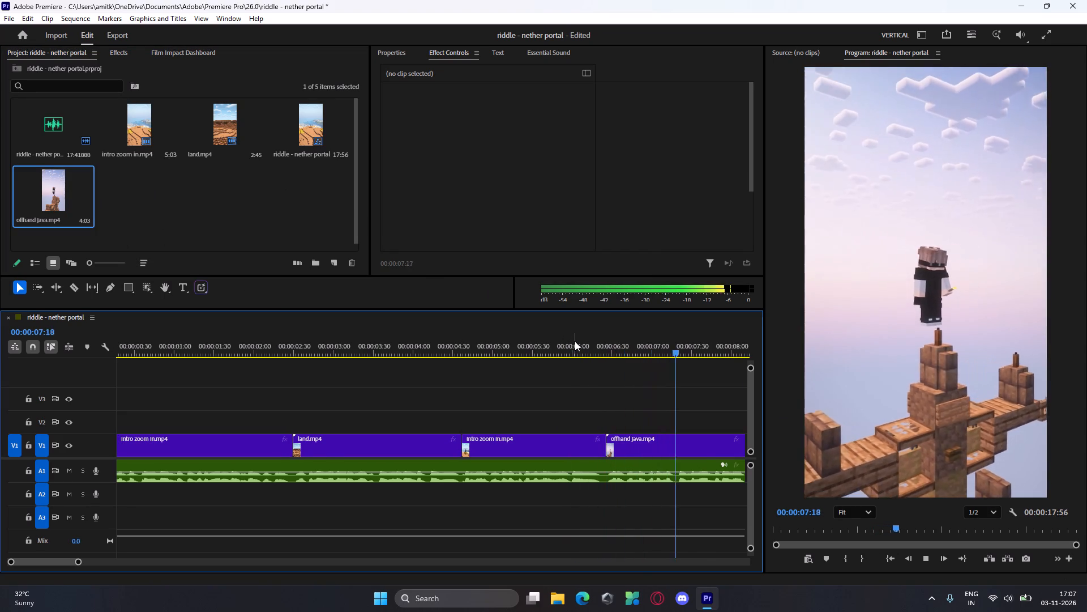
pyautogui.press('space')
pyautogui.press('space')
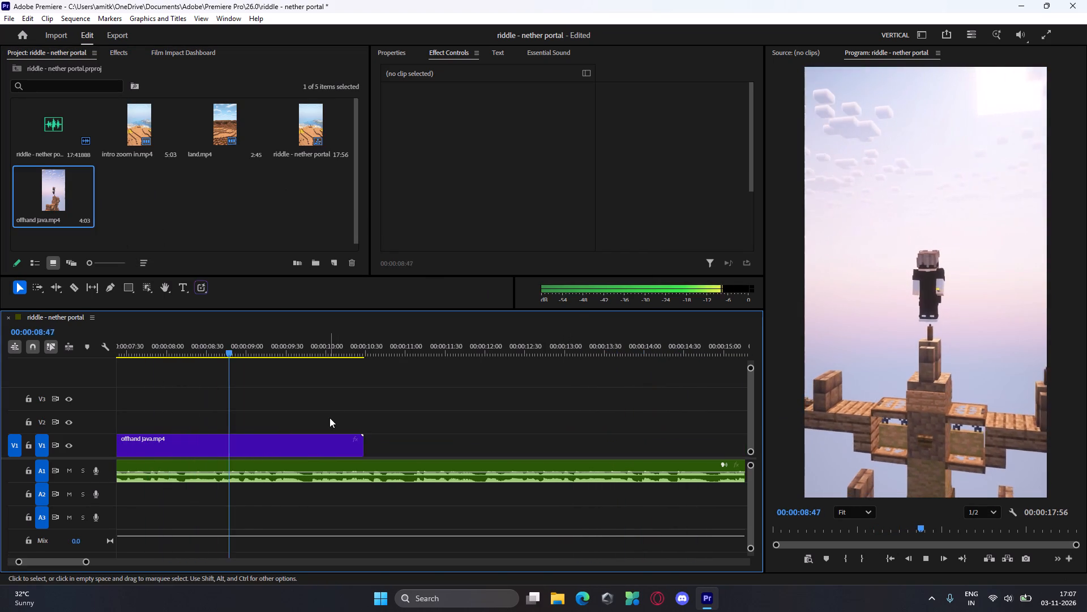
pyautogui.press('space')
pyautogui.click(165, 352)
pyautogui.press('space')
pyautogui.press('space')
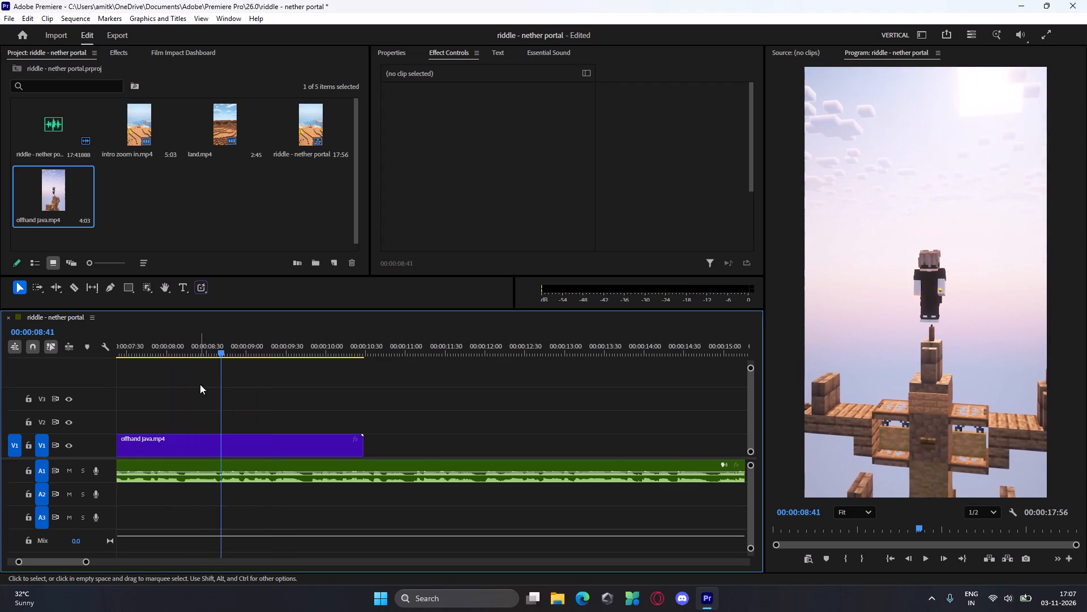
pyautogui.moveTo(172, 353); pyautogui.dragTo(183, 367)
pyautogui.press('c')
pyautogui.click(181, 445)
pyautogui.press('v')
pyautogui.click(225, 450)
pyautogui.rightClick(225, 450)
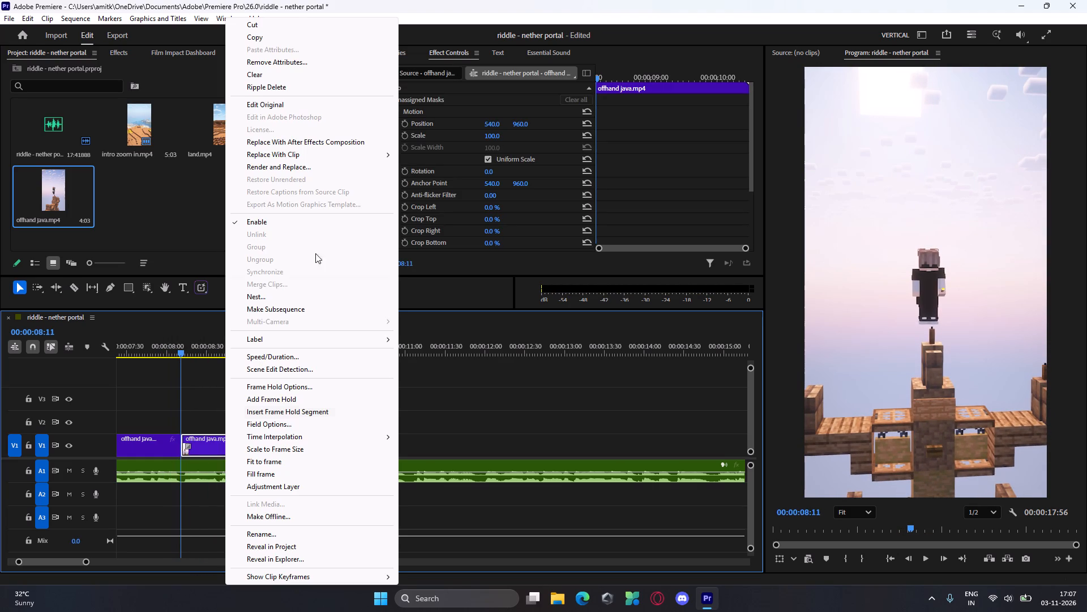
pyautogui.click(277, 87)
# Import boat scene.mp4 from the replay mod folder into the project.
pyautogui.doubleClick(167, 191)
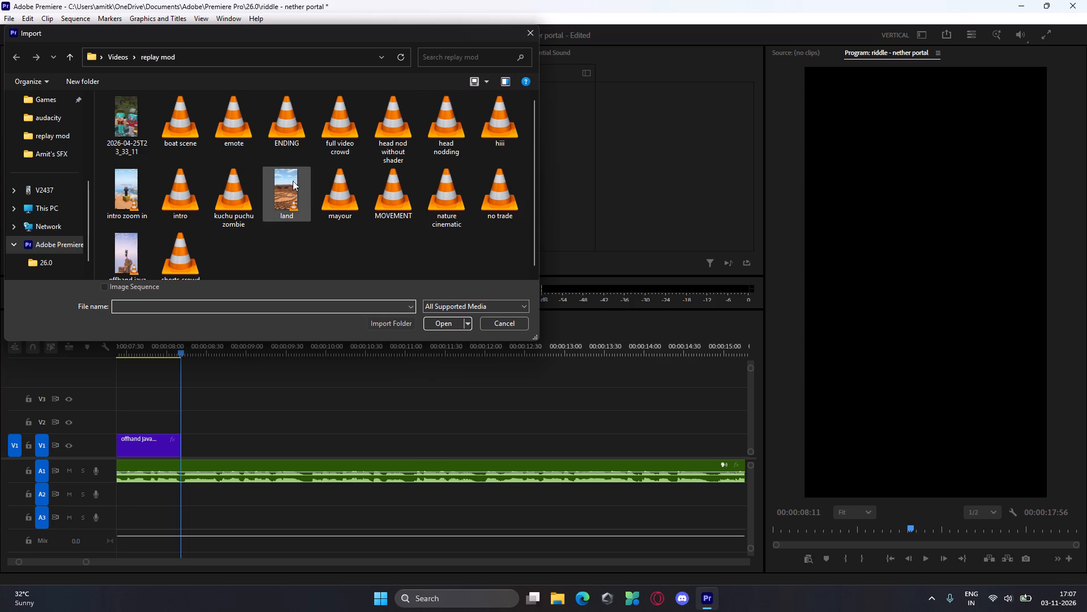
pyautogui.scroll(-2, 298, 137)
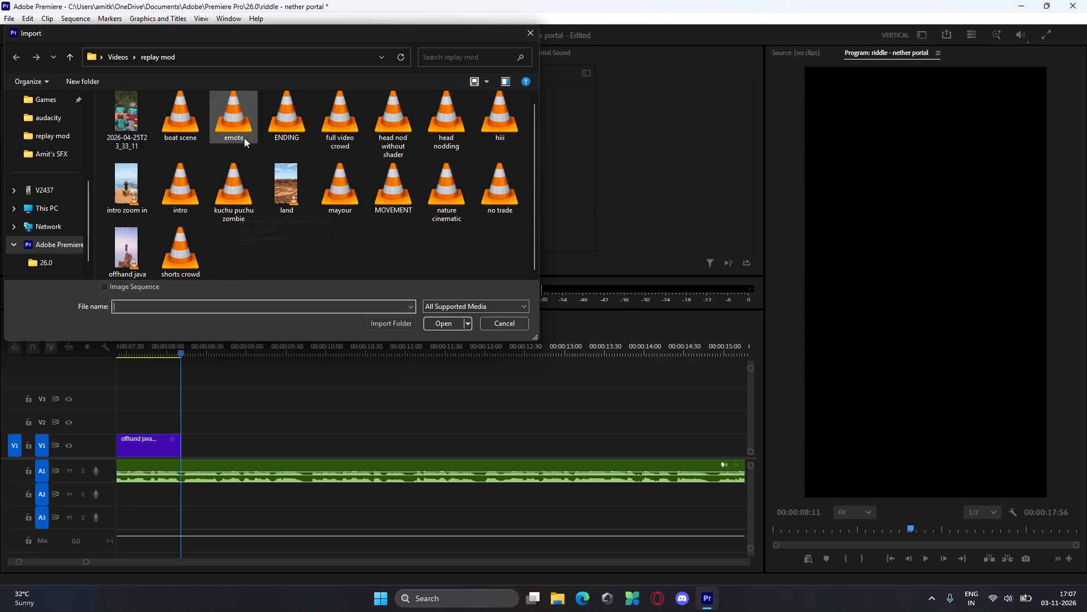
pyautogui.click(170, 132)
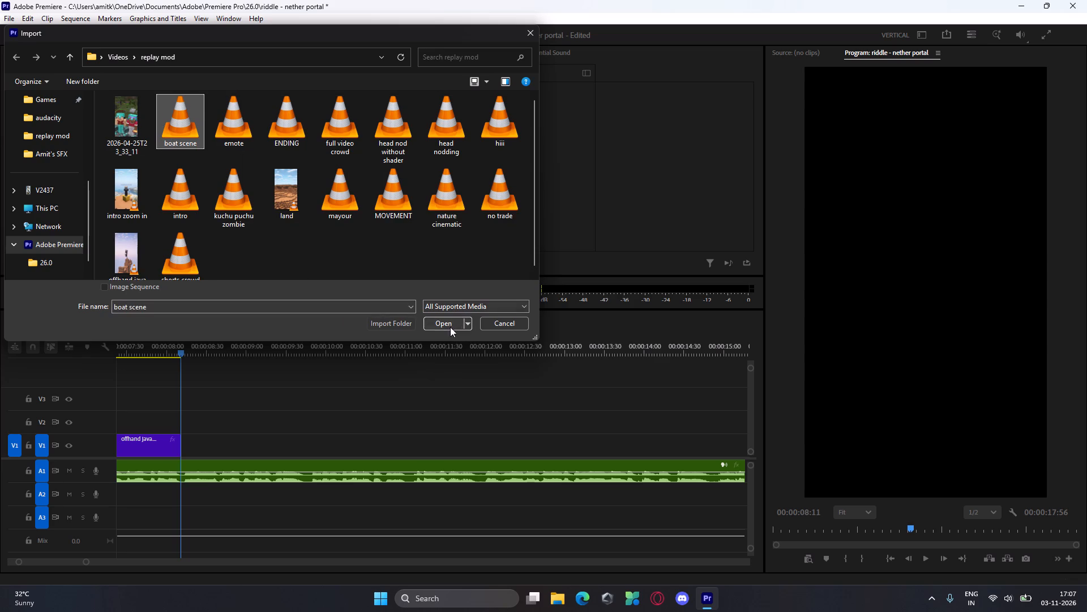
pyautogui.click(450, 327)
# Place boat scene.mp4 on V1 directly after offhand java.mp4, starting at 00:00:08:11.
pyautogui.moveTo(145, 211); pyautogui.dragTo(196, 448)
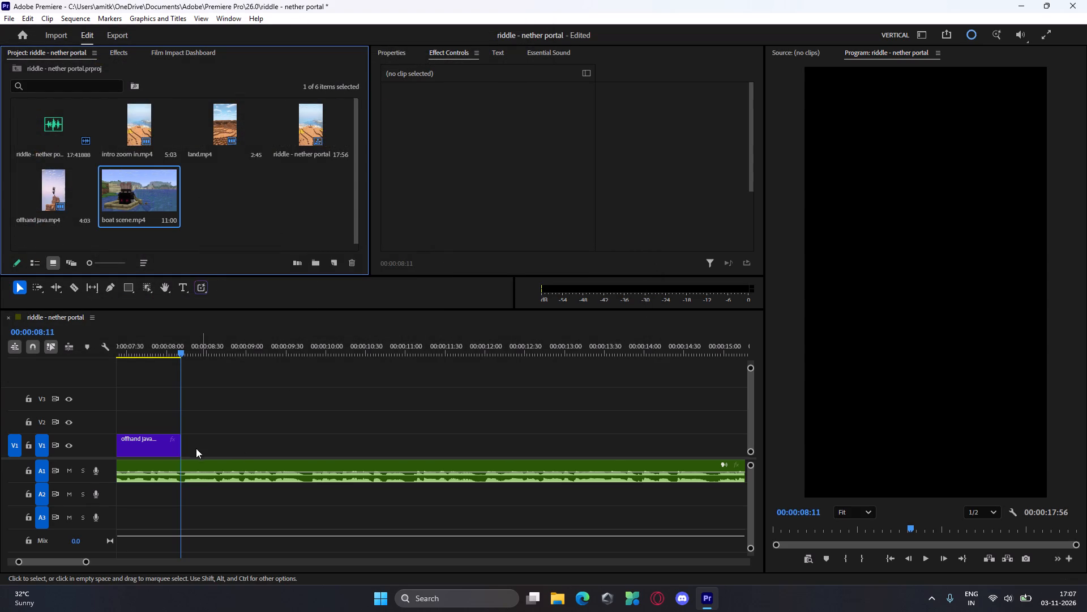
pyautogui.moveTo(196, 448); pyautogui.dragTo(218, 418)
pyautogui.click(255, 398)
pyautogui.moveTo(151, 195); pyautogui.dragTo(246, 434)
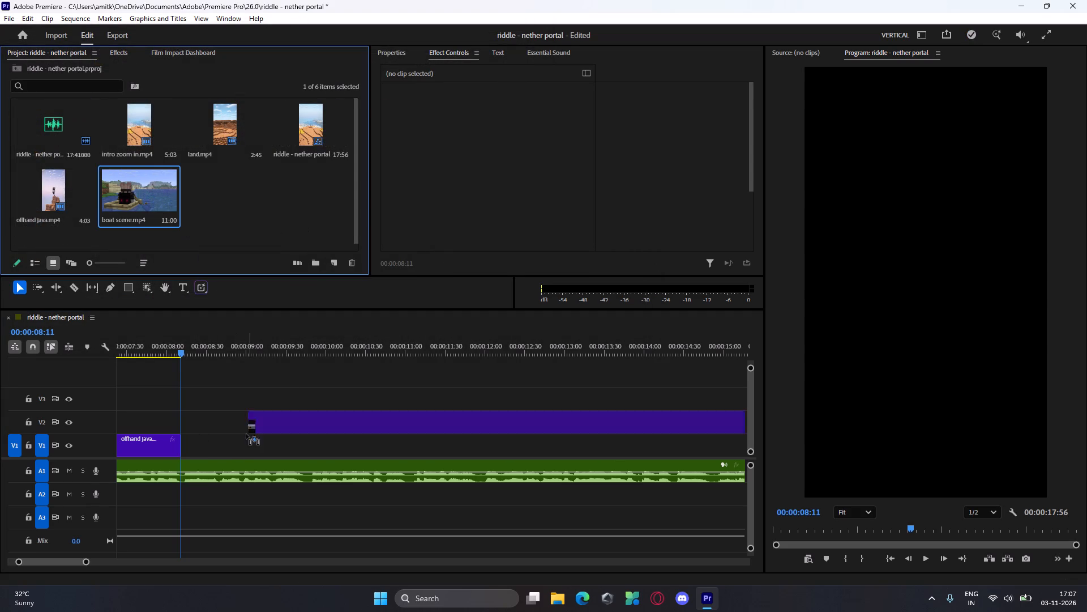
pyautogui.moveTo(246, 434); pyautogui.dragTo(176, 435)
# Fill the vertical frame with boat scene.mp4 by setting its scale to 196 and horizontal position to 795.
pyautogui.click(160, 340)
pyautogui.press('space')
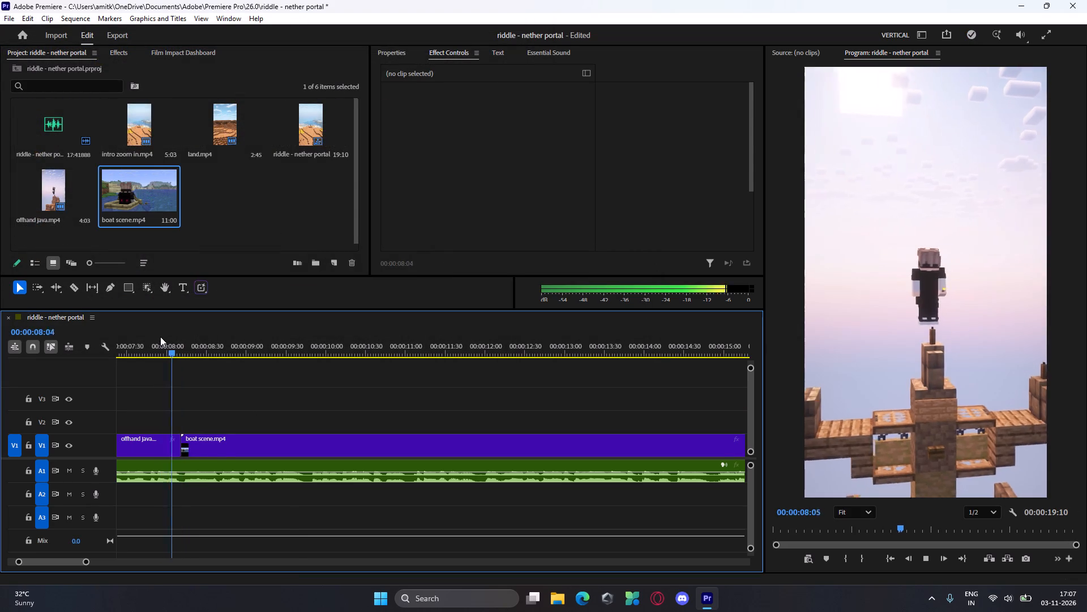
pyautogui.press('space')
pyautogui.click(260, 449)
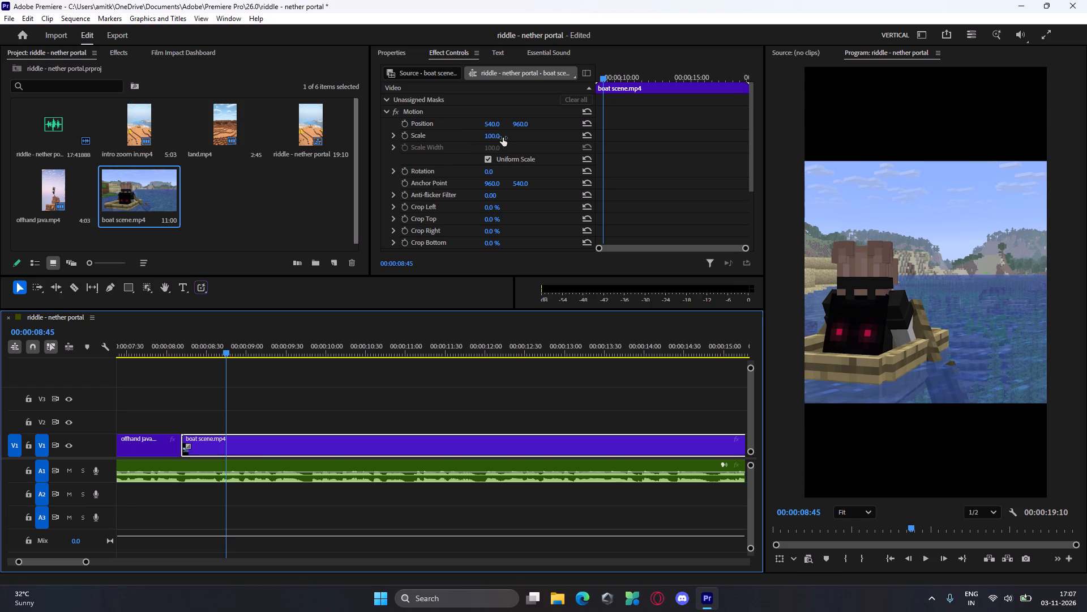
pyautogui.moveTo(497, 139); pyautogui.dragTo(553, 144)
pyautogui.moveTo(491, 125); pyautogui.dragTo(636, 134)
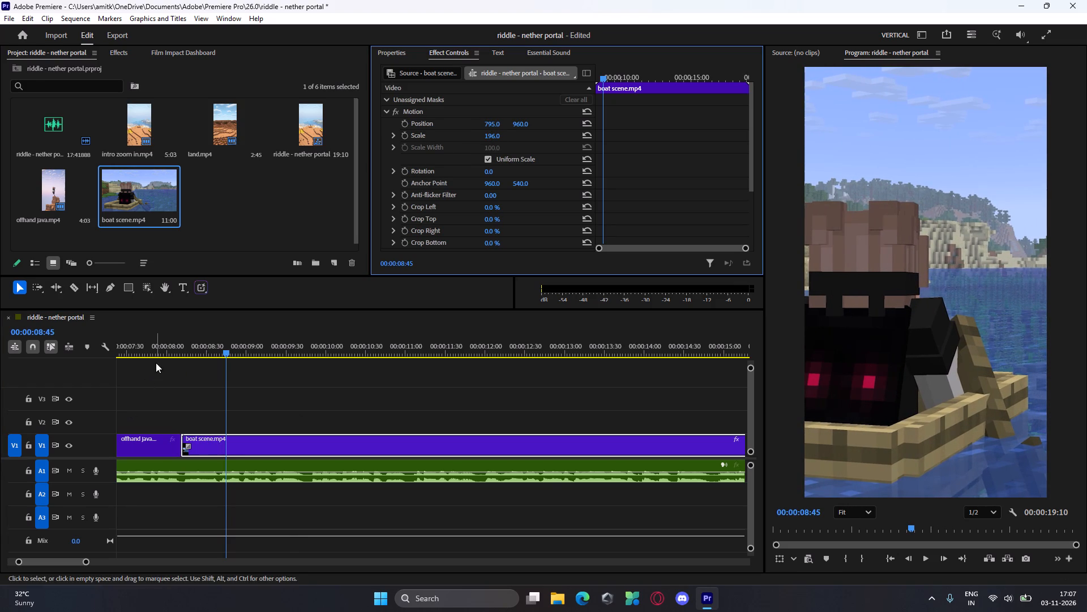
# Play the opening of the boat scene.mp4 clip to check its framing and the boat's movement.
pyautogui.click(155, 350)
pyautogui.press('space')
pyautogui.press('space')
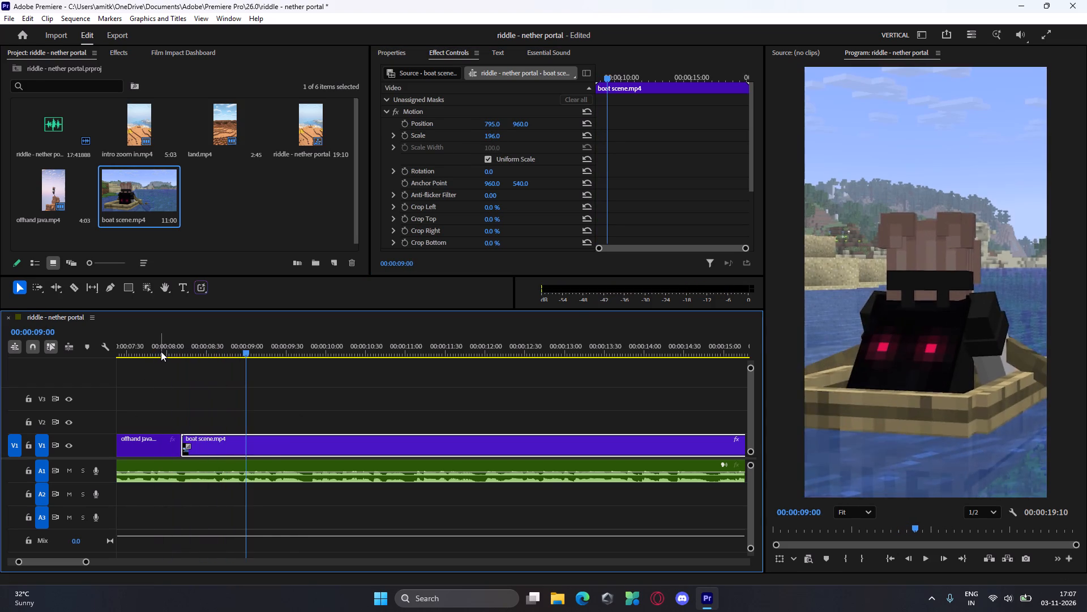
pyautogui.press('space')
pyautogui.press('space')
pyautogui.press('space')
pyautogui.press('space')
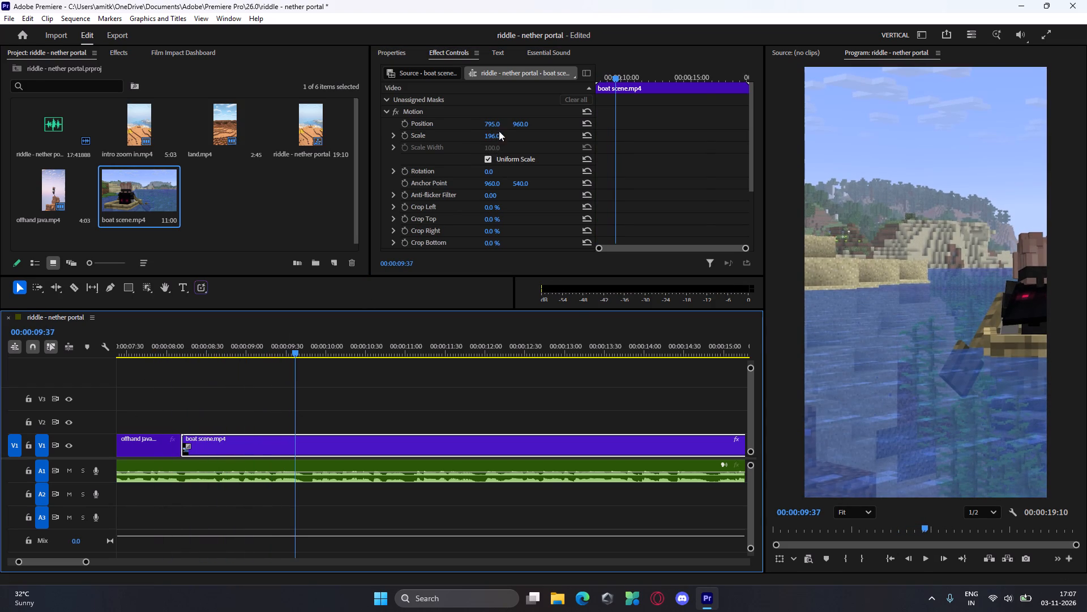
# Split boat scene.mp4 at 00:00:09:22 and ripple-delete the portion before the cut.
pyautogui.click(226, 360)
pyautogui.click(226, 354)
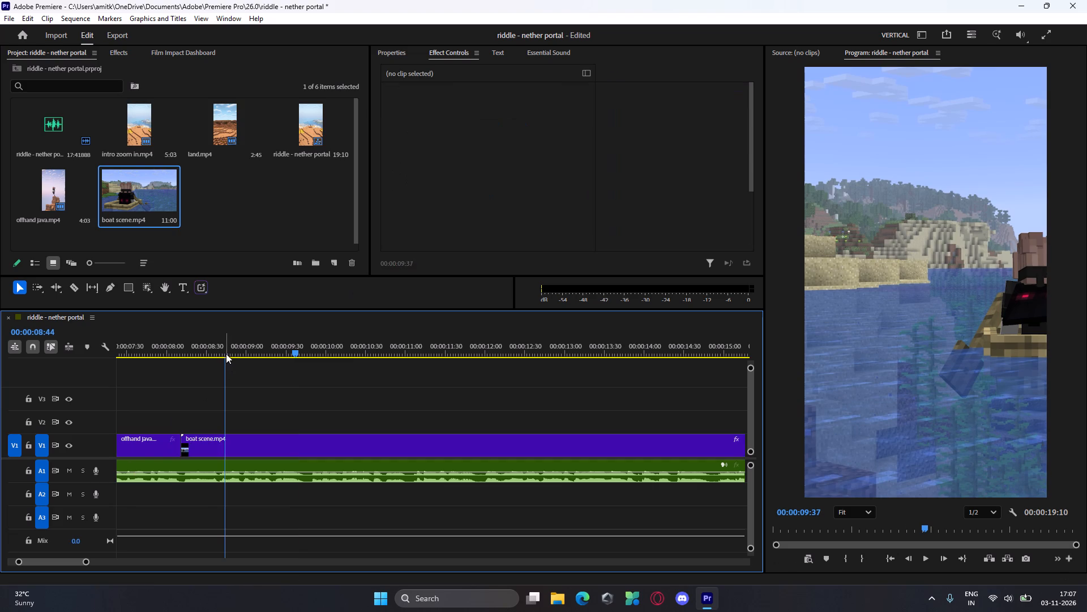
pyautogui.click(268, 359)
pyautogui.click(277, 350)
pyautogui.press('c')
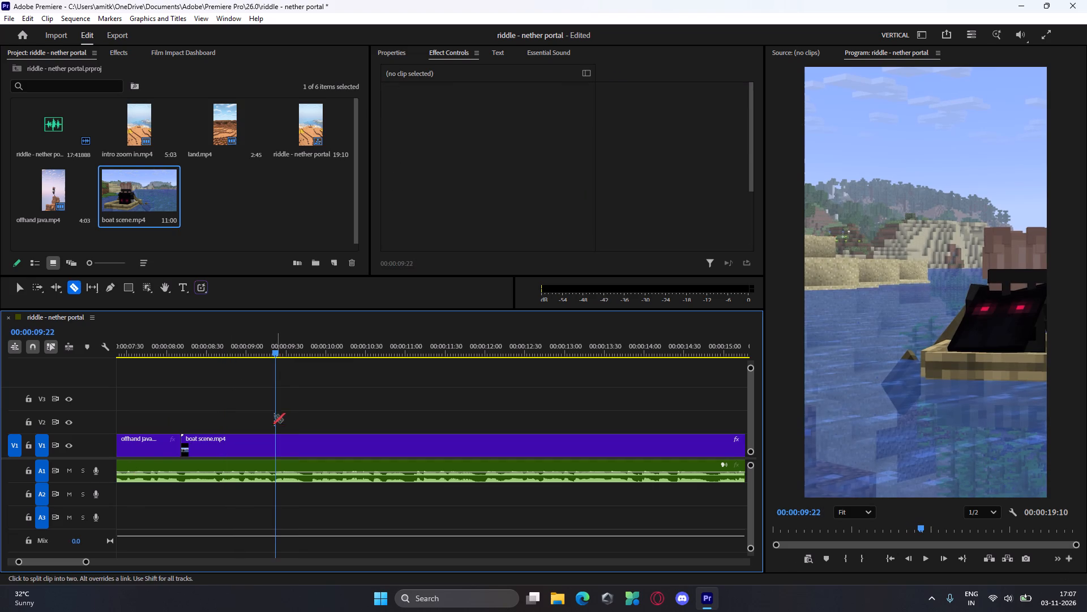
pyautogui.click(275, 448)
pyautogui.press('v')
pyautogui.click(244, 448)
pyautogui.rightClick(243, 448)
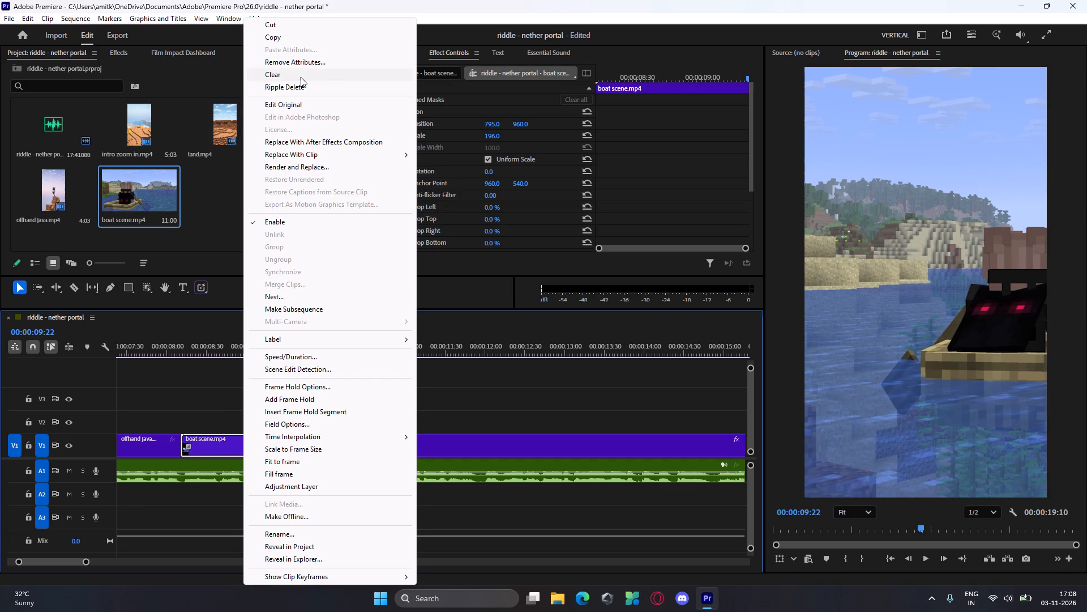
pyautogui.click(285, 88)
# Reframe the remaining boat scene.mp4 clip on the boat by setting its horizontal position to 373.
pyautogui.click(262, 440)
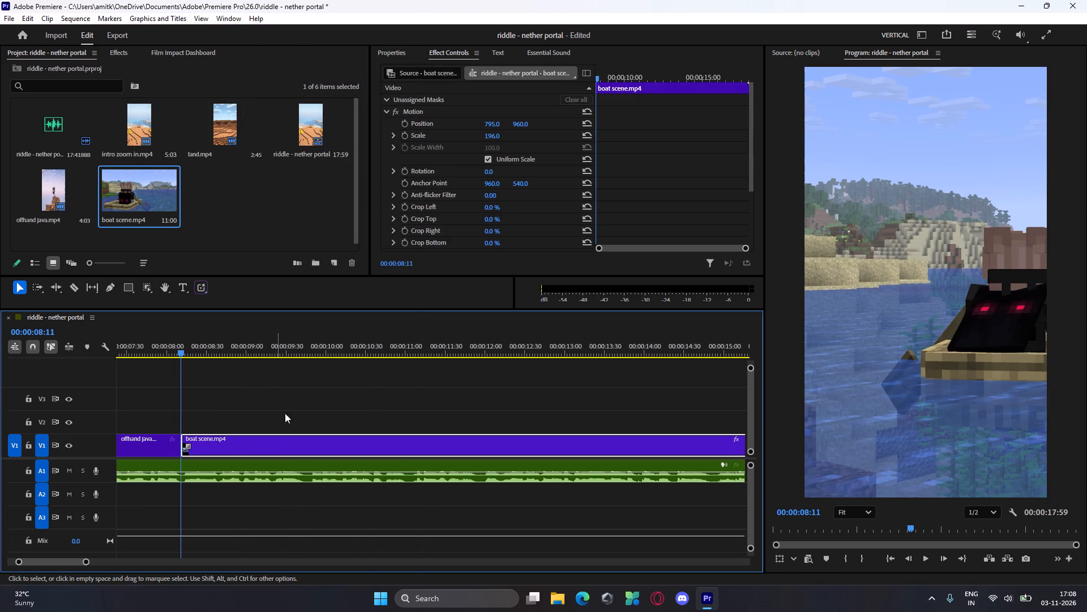
pyautogui.moveTo(495, 121); pyautogui.dragTo(291, 152)
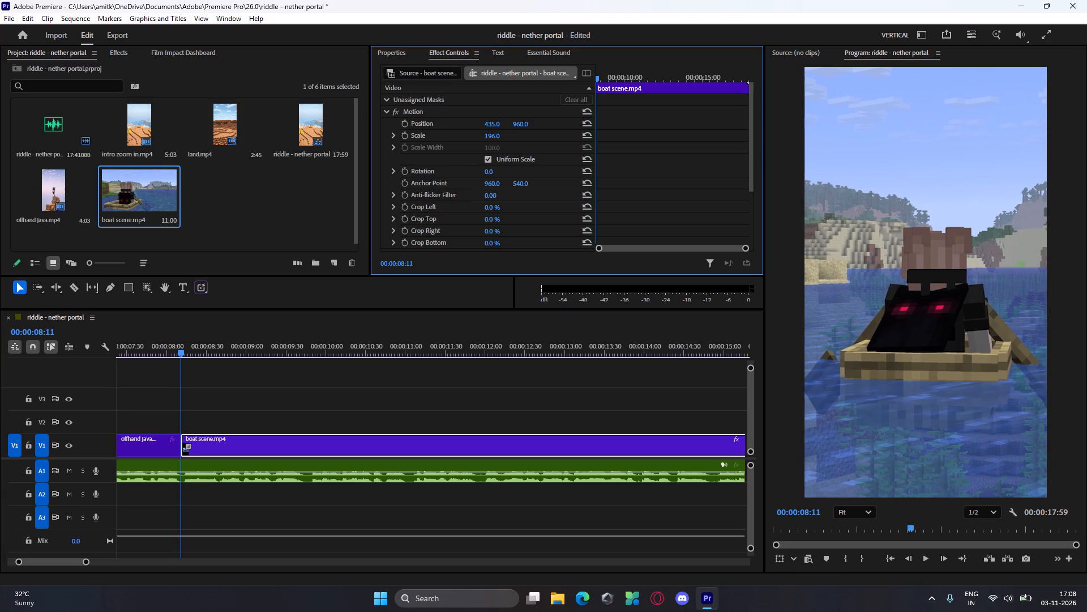
pyautogui.moveTo(291, 152); pyautogui.dragTo(256, 161)
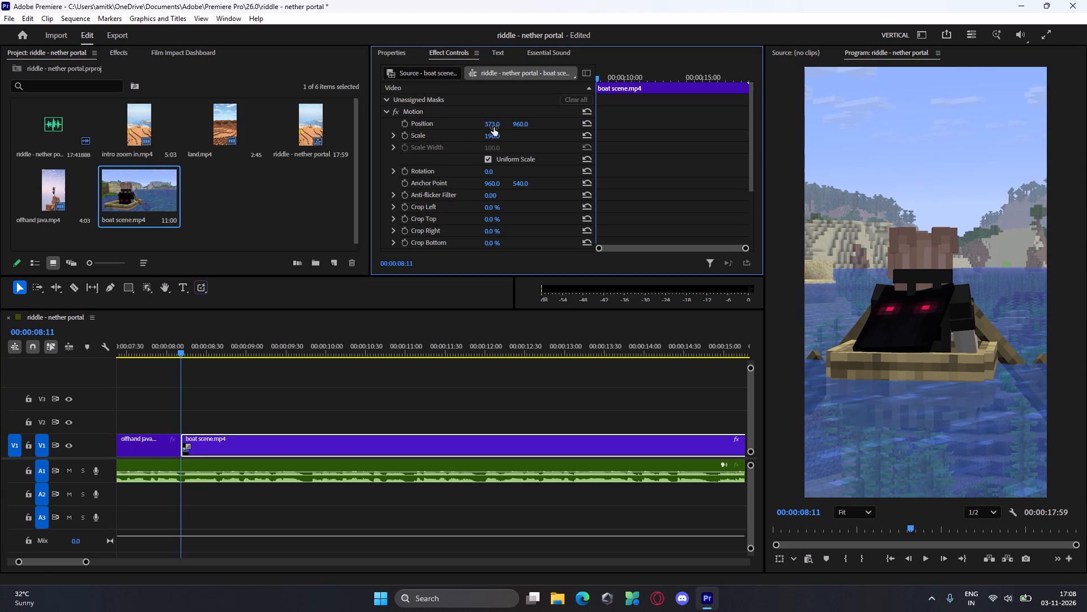
# Play the reframed boat scene.mp4 clip against the recorded audio to find where it should end.
pyautogui.click(141, 352)
pyautogui.press('space')
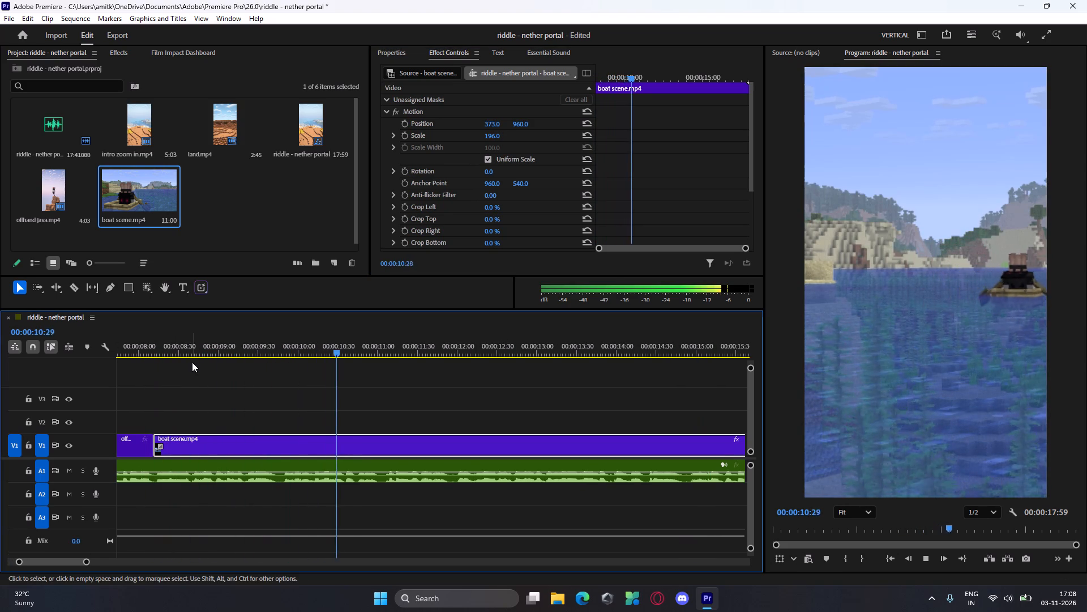
pyautogui.keyDown('alt'); pyautogui.scroll(-4, 208, 390); pyautogui.keyUp('alt')
pyautogui.press('space')
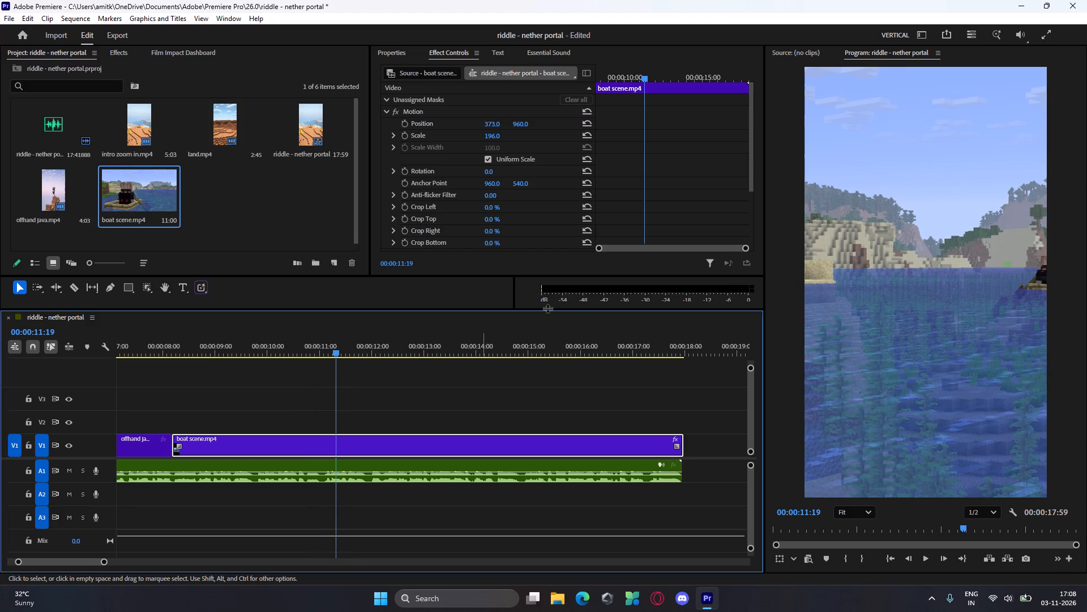
pyautogui.click(204, 362)
pyautogui.click(204, 347)
pyautogui.press('space')
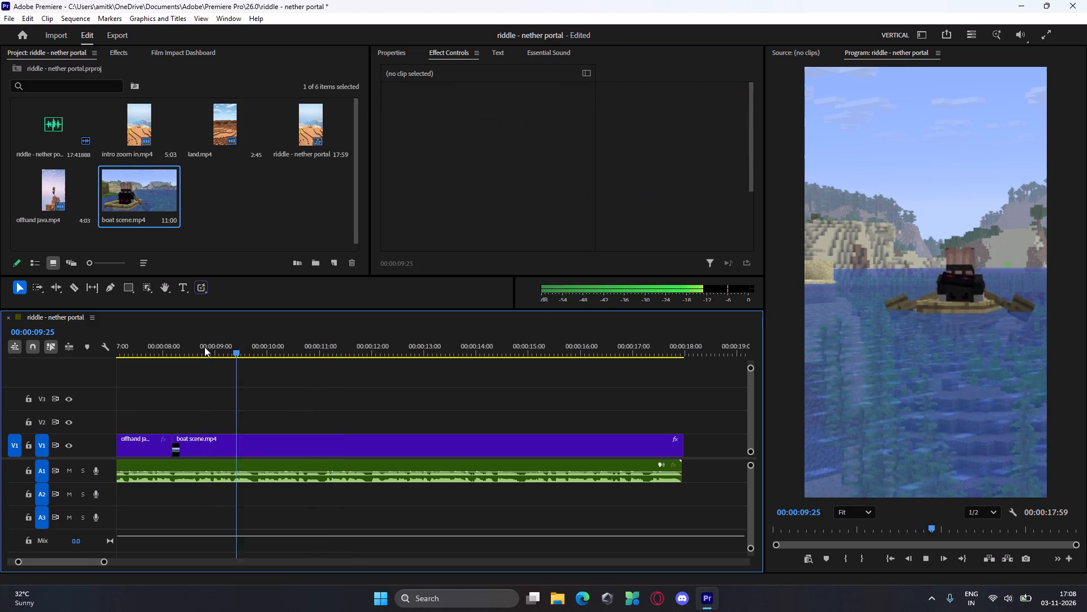
pyautogui.press('space')
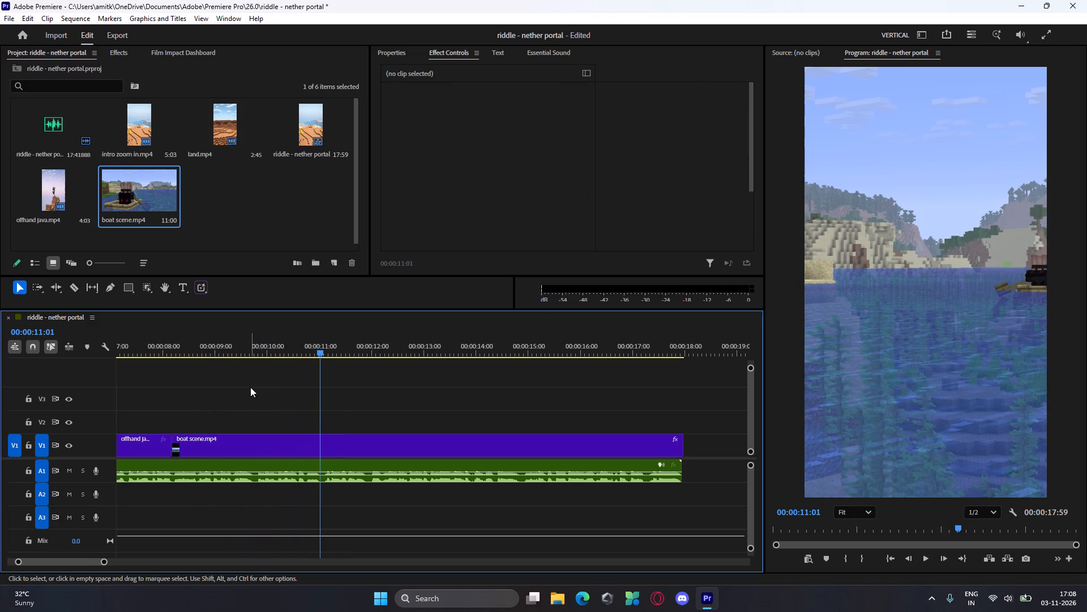
pyautogui.press('space')
pyautogui.press('space')
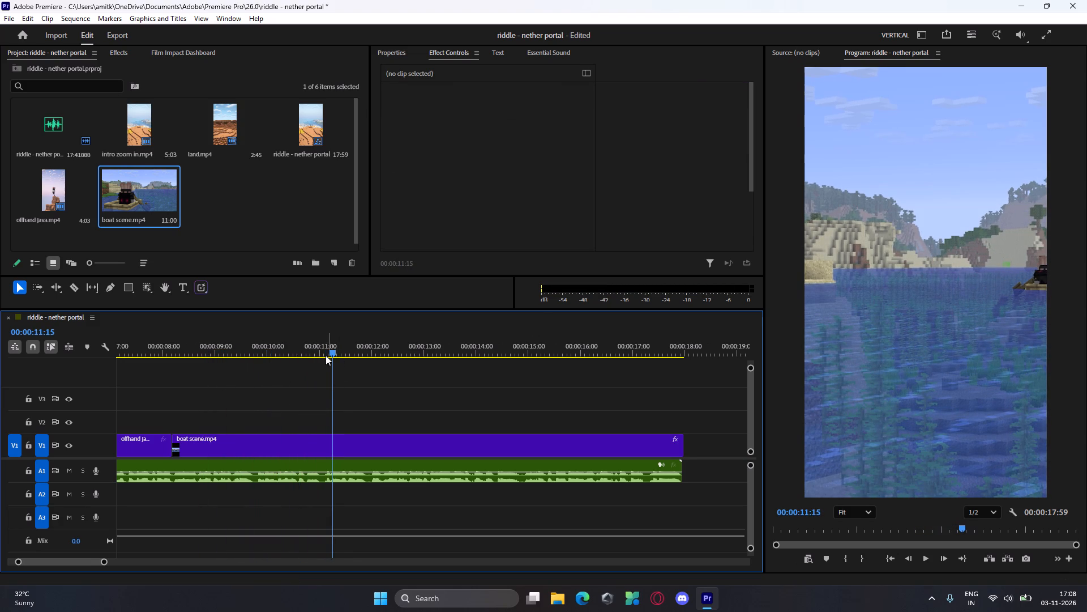
# Split boat scene.mp4 at 00:00:11:05 and delete the portion after the cut.
pyautogui.click(328, 355)
pyautogui.press('c')
pyautogui.click(325, 433)
pyautogui.click(326, 449)
pyautogui.press('v')
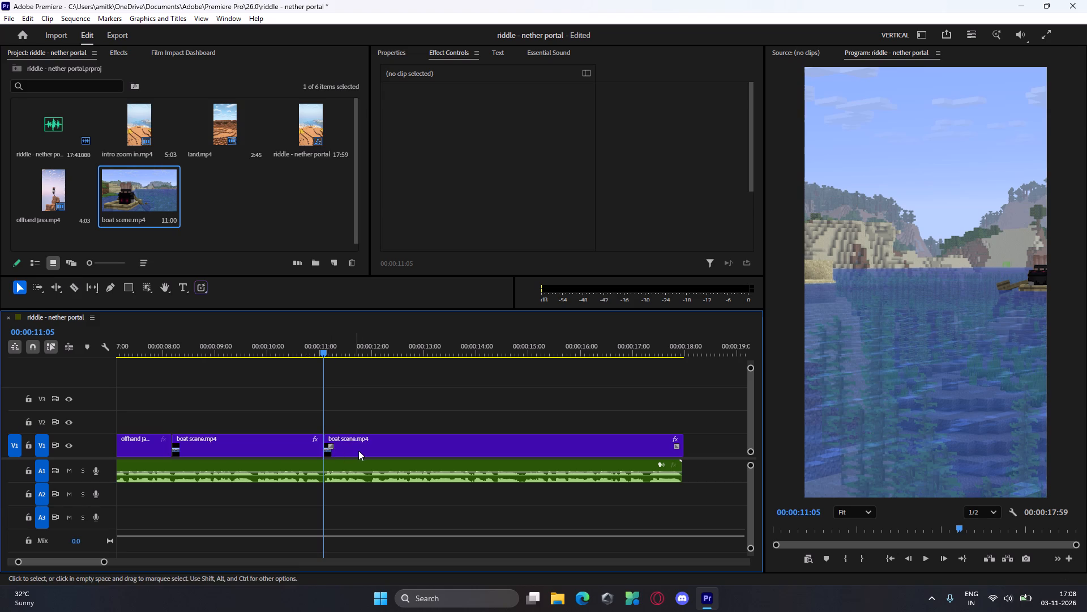
pyautogui.click(359, 450)
pyautogui.rightClick(359, 450)
pyautogui.click(391, 83)
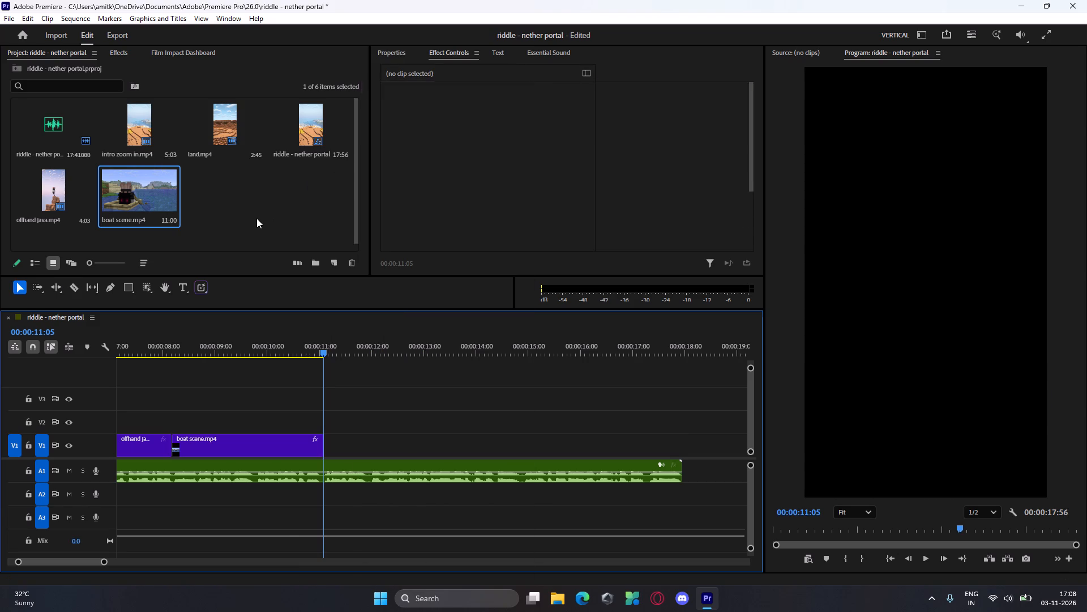
# Import the gameplay recording Minecraft 2026.10.17 - 12.50.12.01 from the Videos > NVIDIA > Minecraft folder.
pyautogui.doubleClick(256, 218)
pyautogui.scroll(-2, 296, 197)
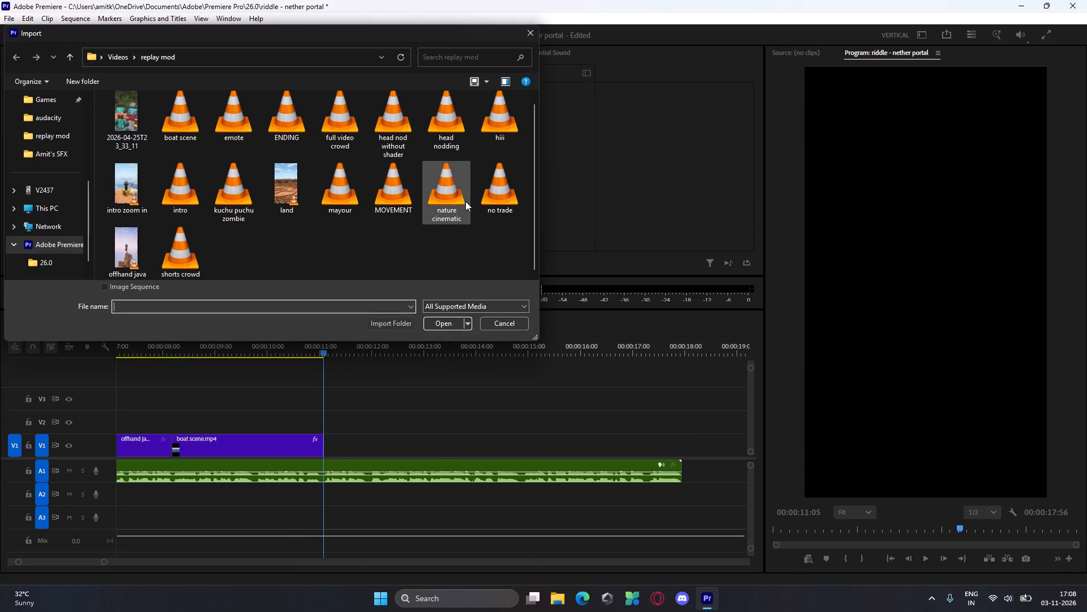
pyautogui.scroll(4, 486, 218)
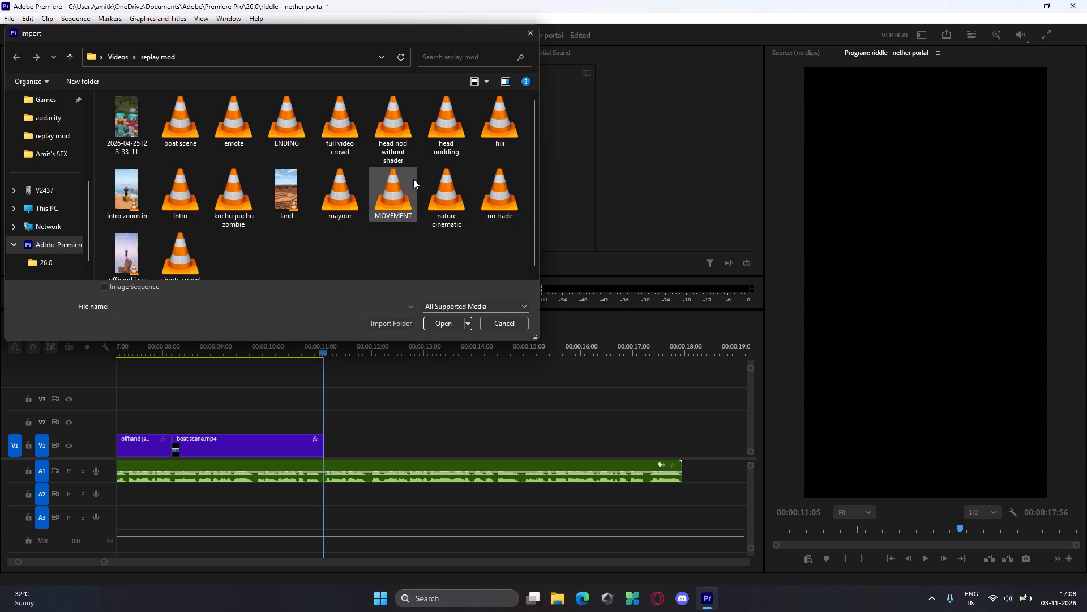
pyautogui.click(14, 58)
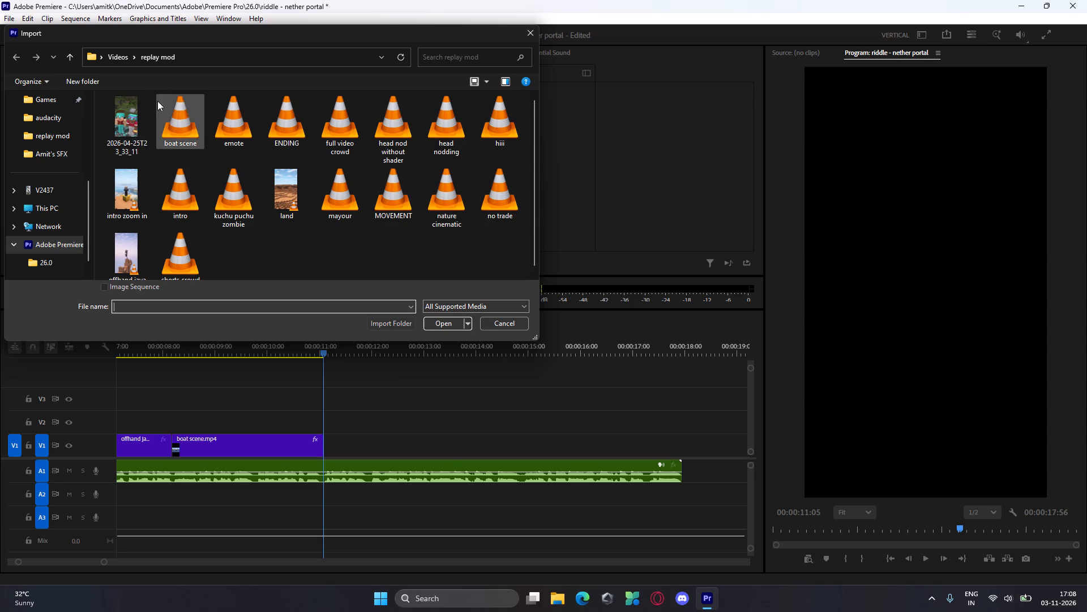
pyautogui.click(119, 62)
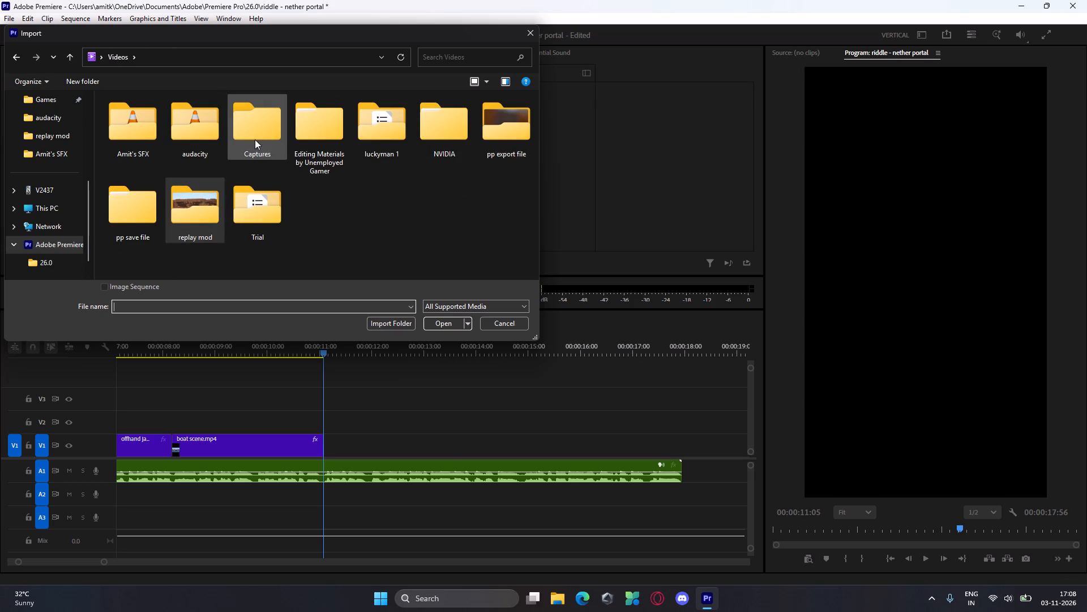
pyautogui.doubleClick(425, 117)
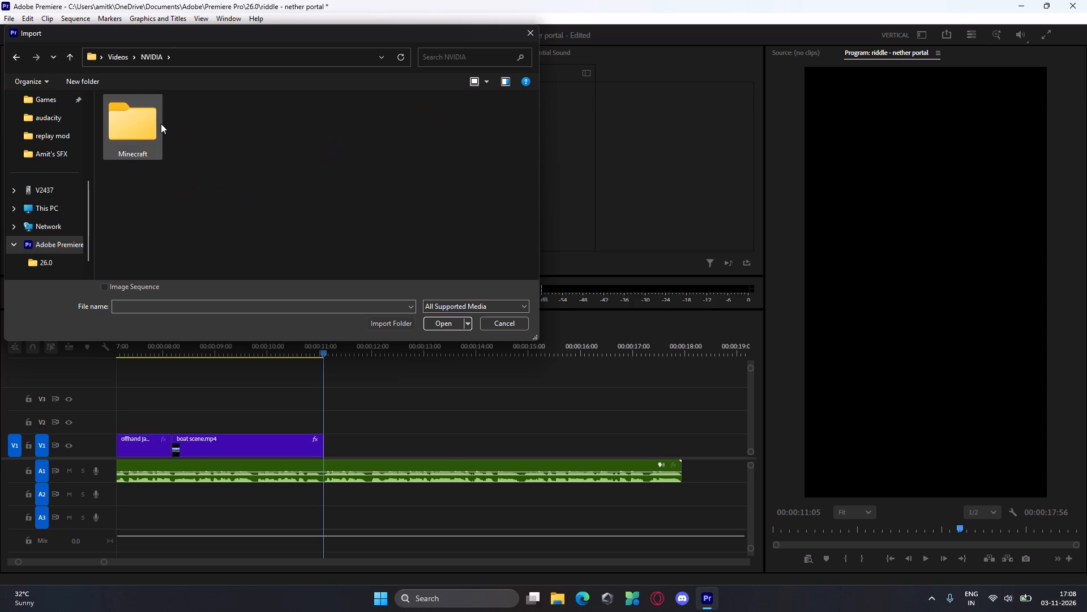
pyautogui.doubleClick(160, 124)
pyautogui.click(148, 142)
pyautogui.click(440, 328)
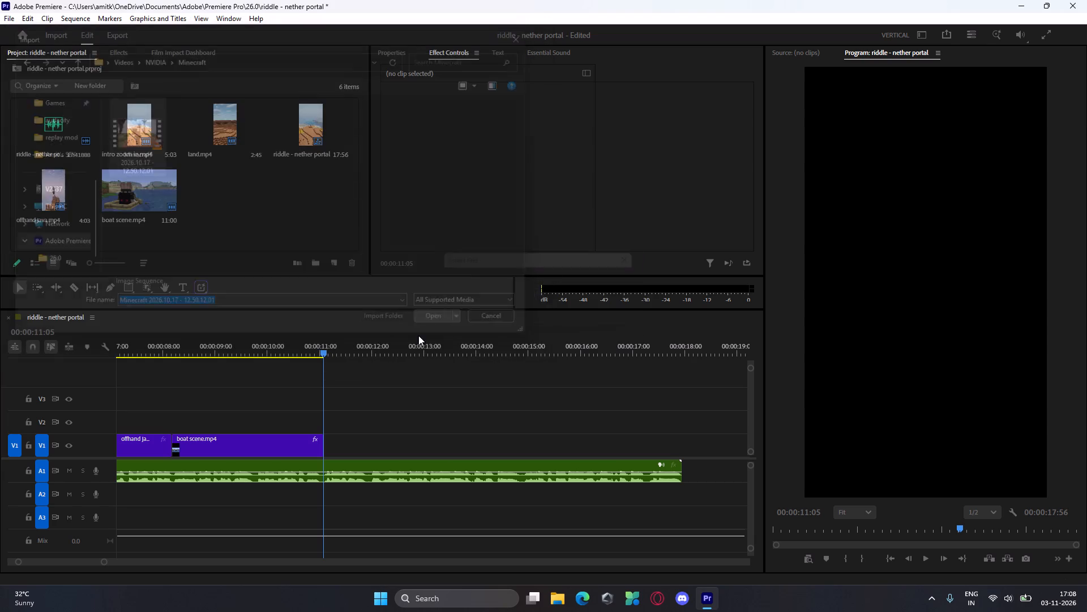
# Place the Minecraft gameplay recording in the sequence on V2, unlink its video and audio, and delete its audio from A2.
pyautogui.moveTo(225, 199); pyautogui.dragTo(344, 420)
pyautogui.click(403, 419)
pyautogui.rightClick(403, 419)
pyautogui.click(464, 214)
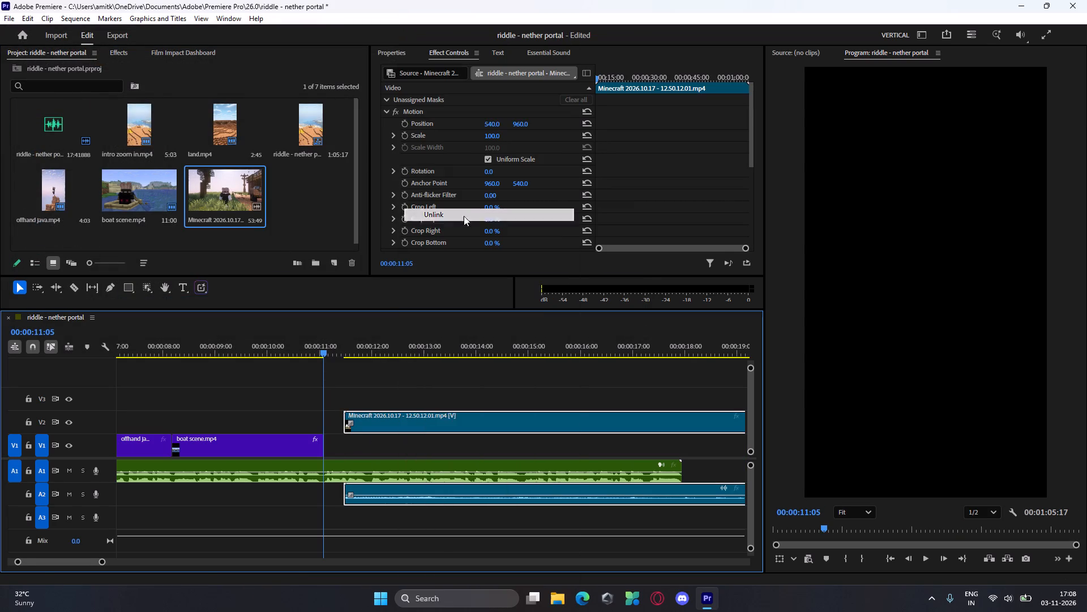
pyautogui.click(396, 524)
pyautogui.click(408, 492)
pyautogui.rightClick(408, 492)
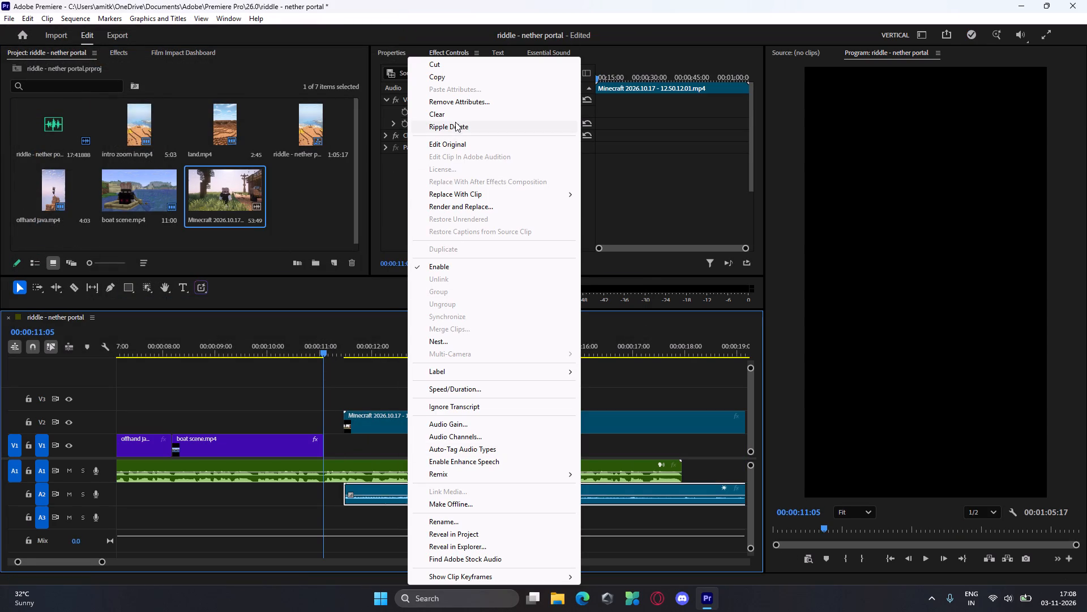
pyautogui.click(441, 116)
# Move the Minecraft gameplay video down to V1 so it starts directly at the end of boat scene.mp4.
pyautogui.moveTo(375, 431); pyautogui.dragTo(368, 443)
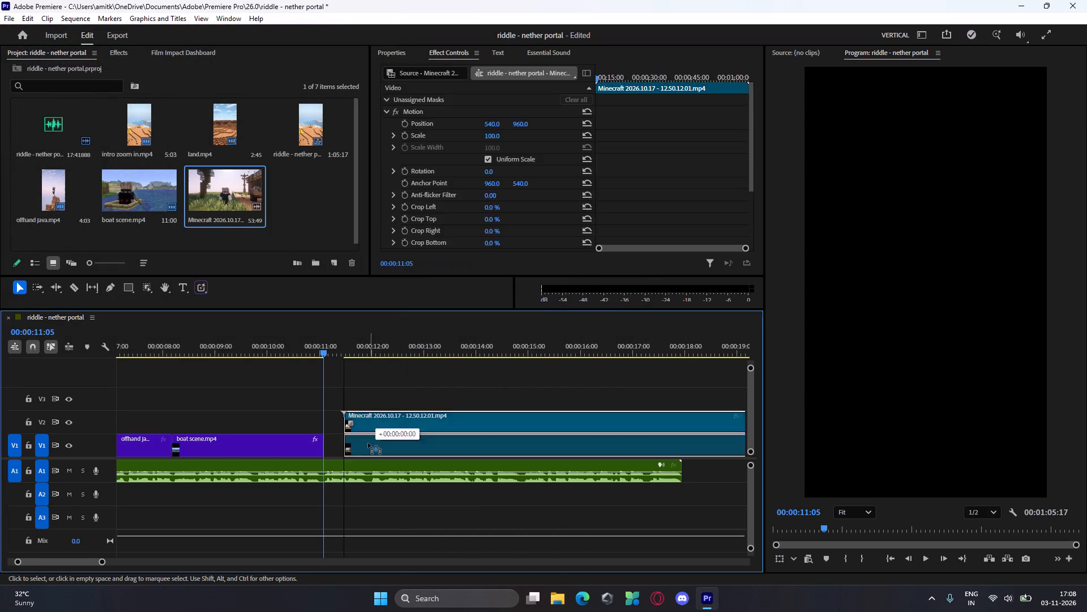
pyautogui.moveTo(368, 443); pyautogui.dragTo(350, 443)
# Fill the vertical frame with the Minecraft gameplay clip by setting its scale to 179.
pyautogui.click(293, 350)
pyautogui.press('space')
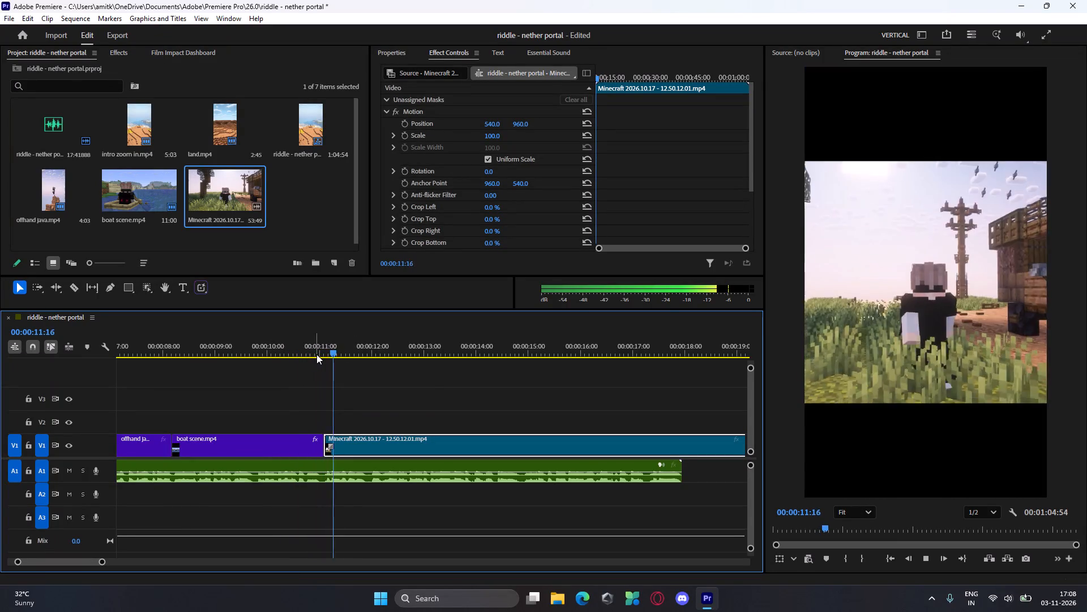
pyautogui.press('space')
pyautogui.moveTo(494, 134); pyautogui.dragTo(538, 147)
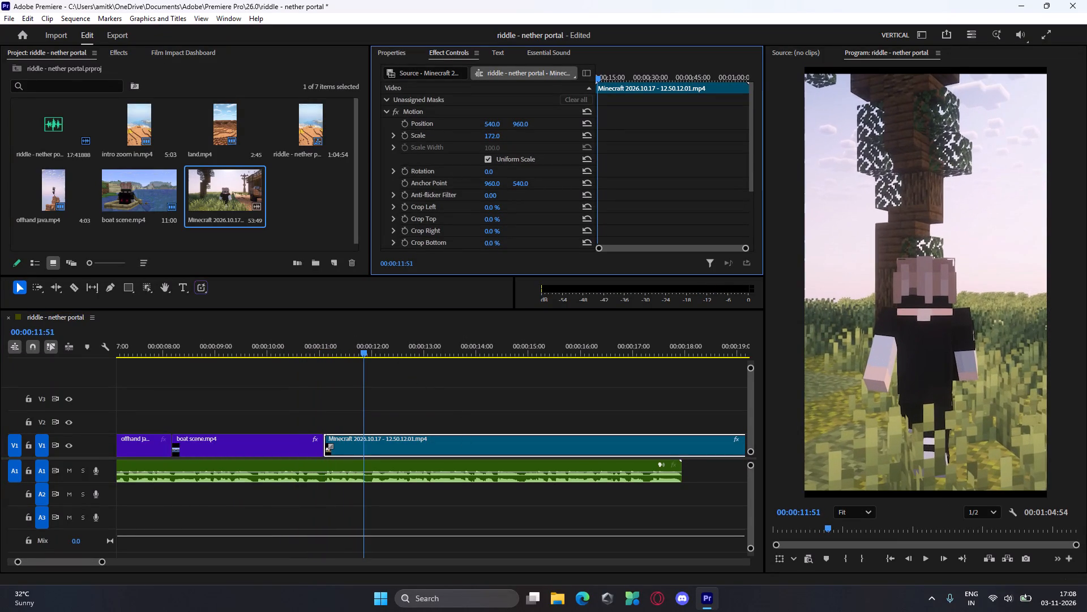
pyautogui.moveTo(538, 147); pyautogui.dragTo(546, 152)
# Play from the end of boat scene.mp4 into the enlarged gameplay clip to check its framing and content against the audio.
pyautogui.click(306, 351)
pyautogui.press('space')
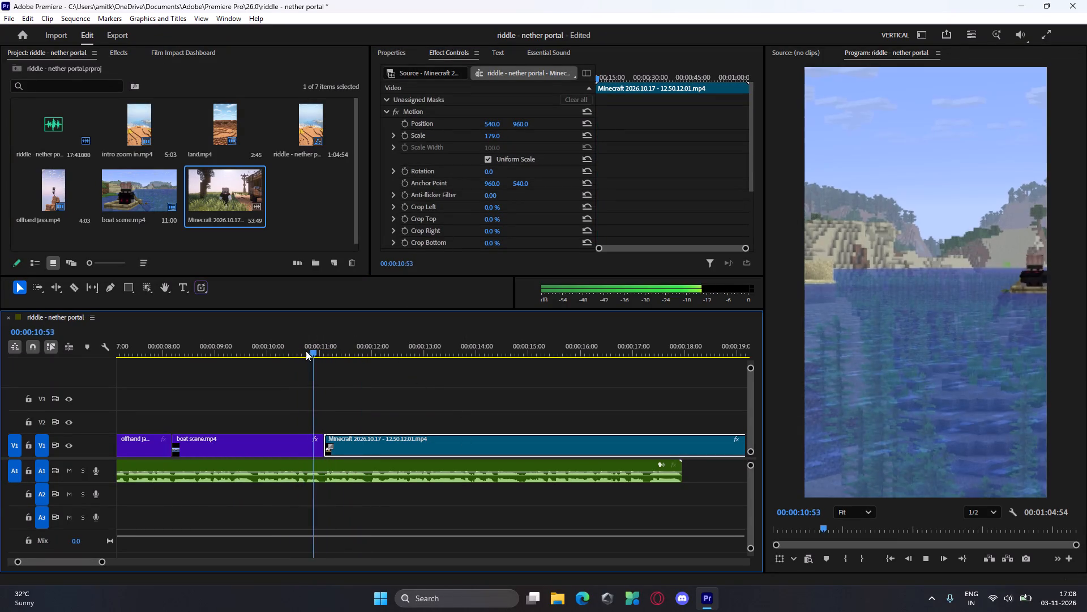
pyautogui.press('space')
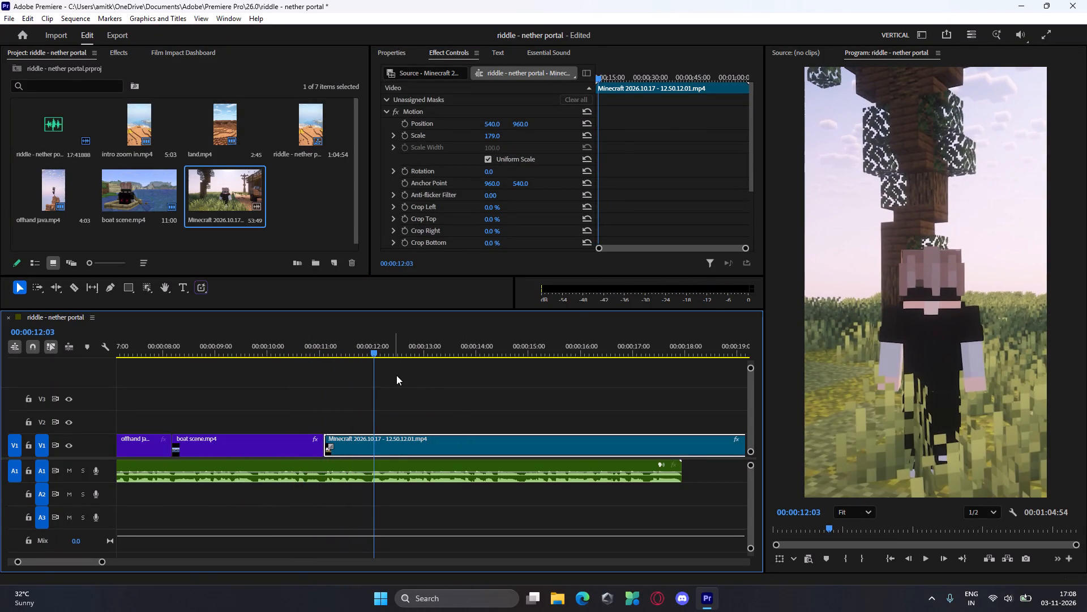
pyautogui.press('space')
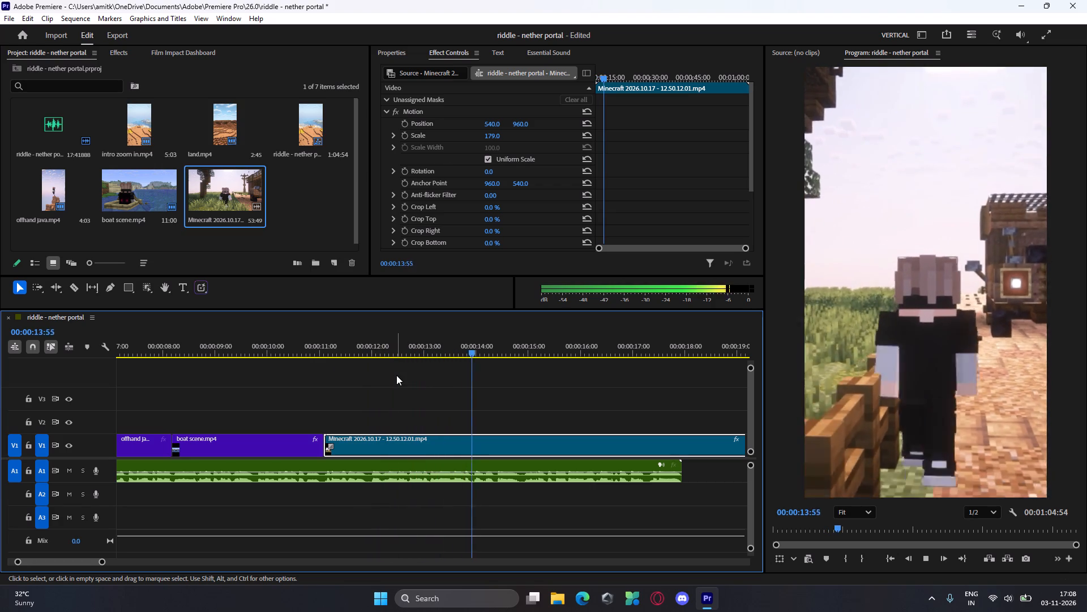
pyautogui.press('space')
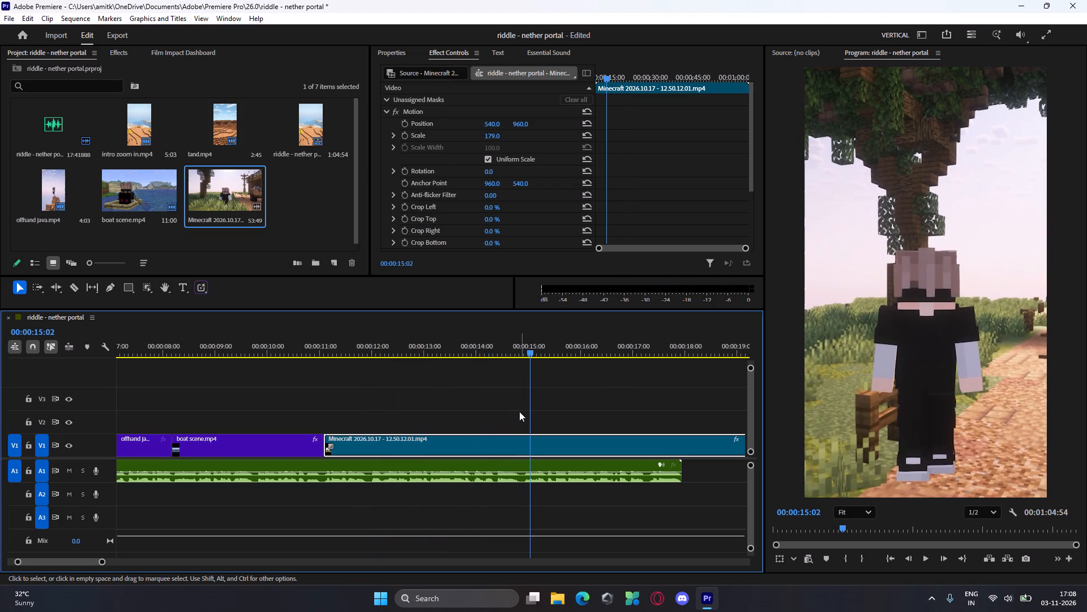
# Scrub through the whole Minecraft gameplay clip to find a better section to start from.
pyautogui.scroll(-5, 514, 415)
pyautogui.keyDown('alt'); pyautogui.scroll(-5, 512, 415); pyautogui.keyUp('alt')
pyautogui.moveTo(421, 357); pyautogui.dragTo(671, 361)
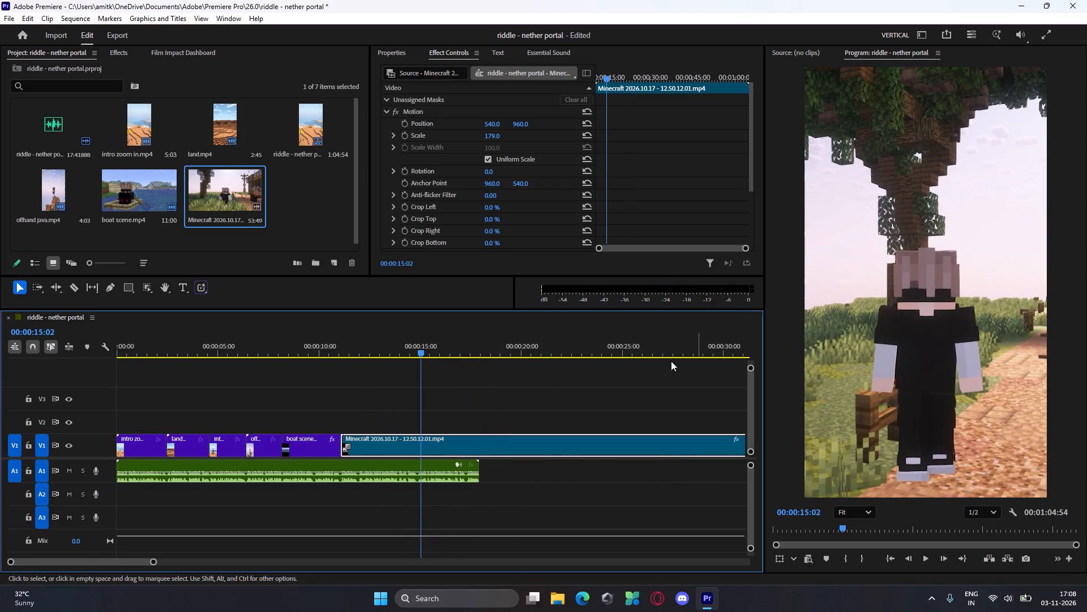
pyautogui.moveTo(671, 361); pyautogui.dragTo(581, 355)
pyautogui.moveTo(425, 350); pyautogui.dragTo(416, 360)
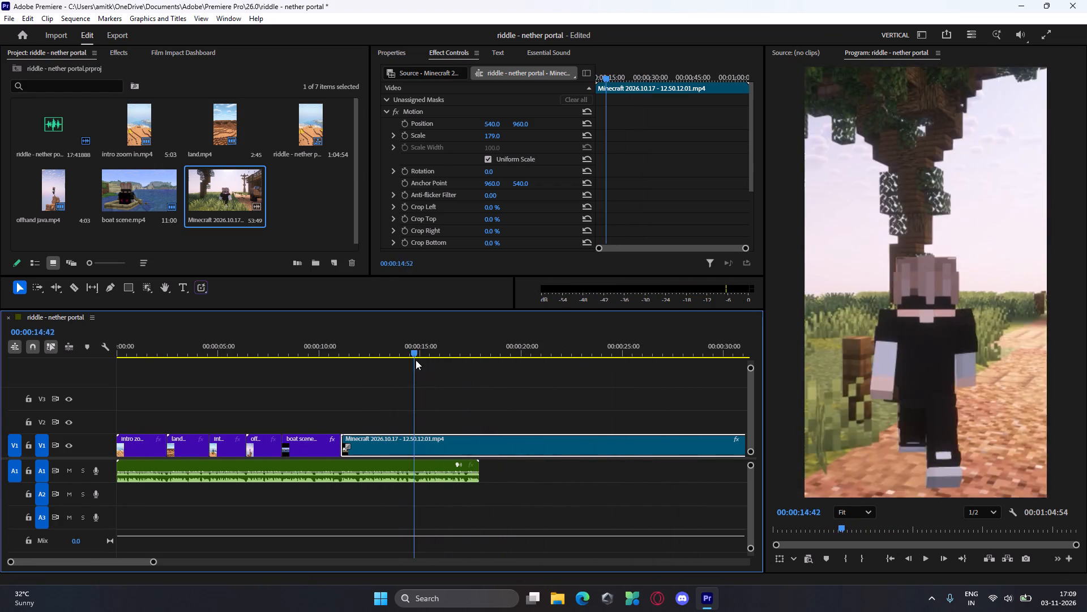
pyautogui.moveTo(416, 360); pyautogui.dragTo(607, 372)
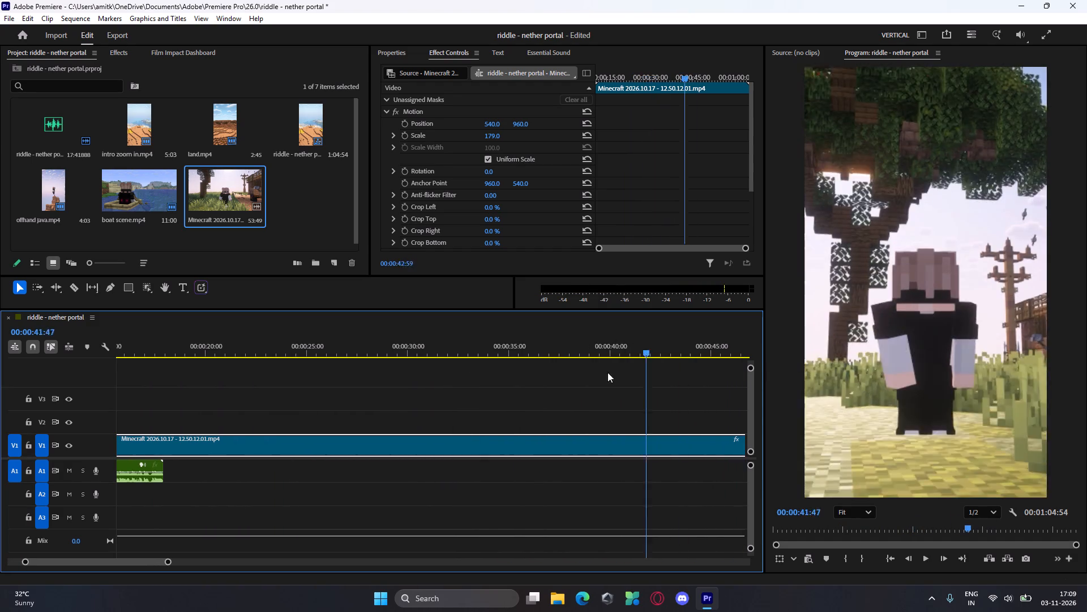
pyautogui.moveTo(607, 372); pyautogui.dragTo(384, 371)
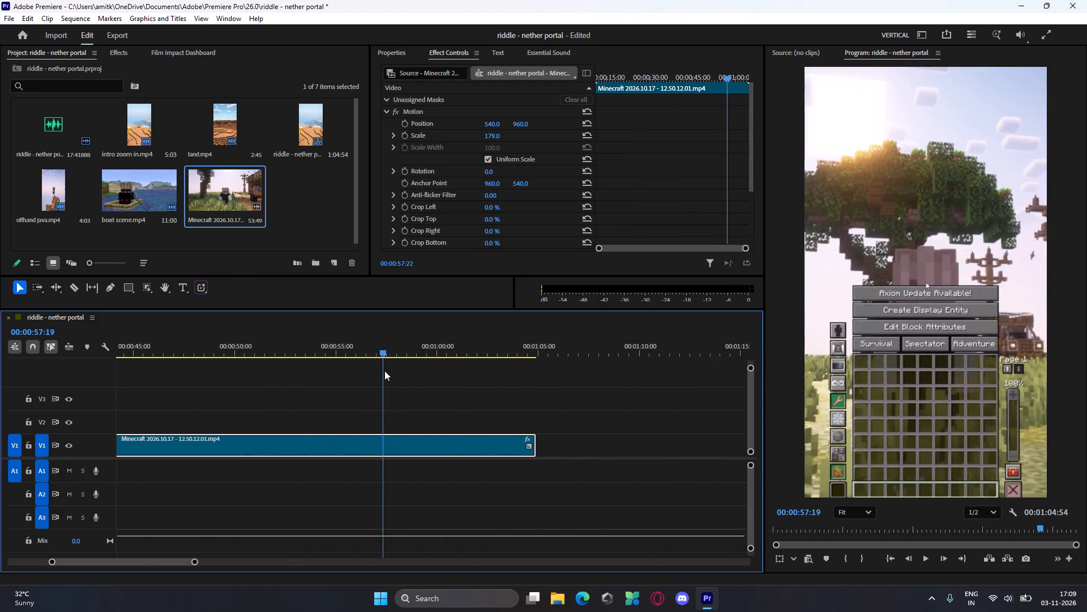
pyautogui.moveTo(384, 371); pyautogui.dragTo(267, 366)
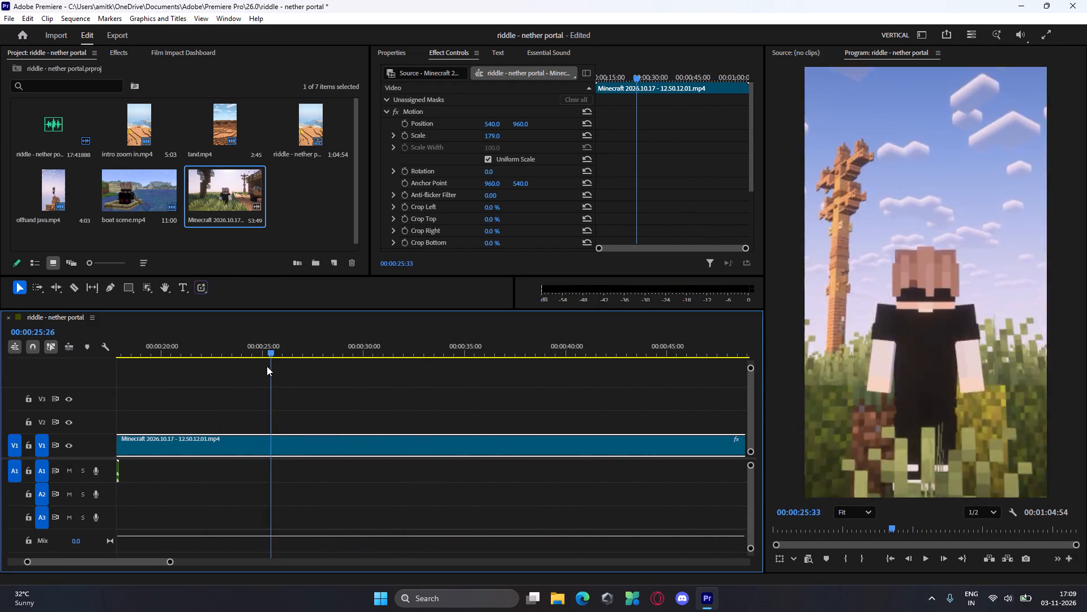
pyautogui.moveTo(267, 366); pyautogui.dragTo(575, 349)
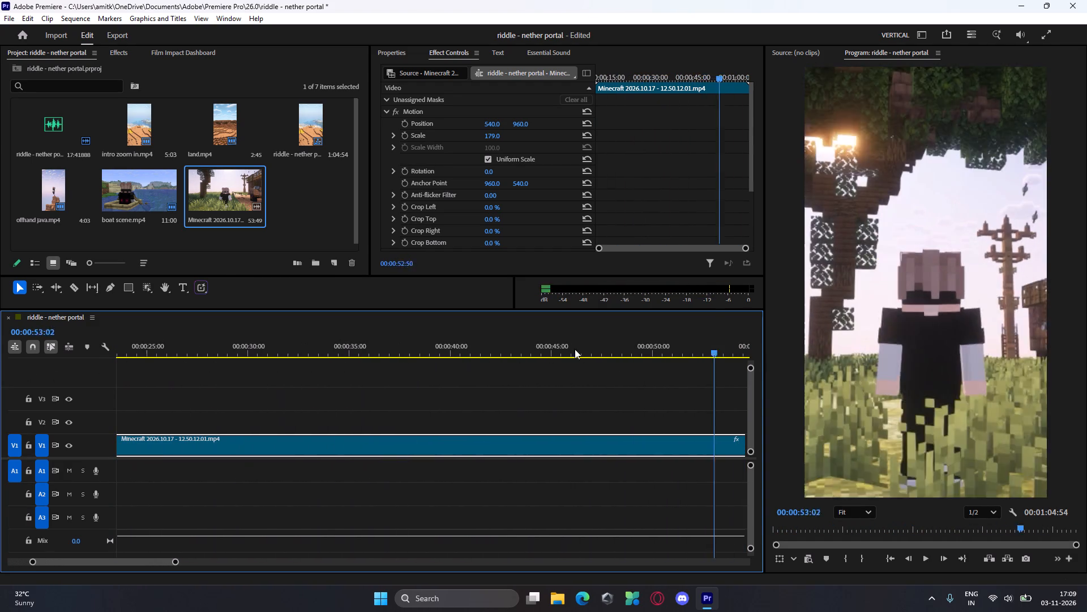
pyautogui.moveTo(575, 349); pyautogui.dragTo(717, 354)
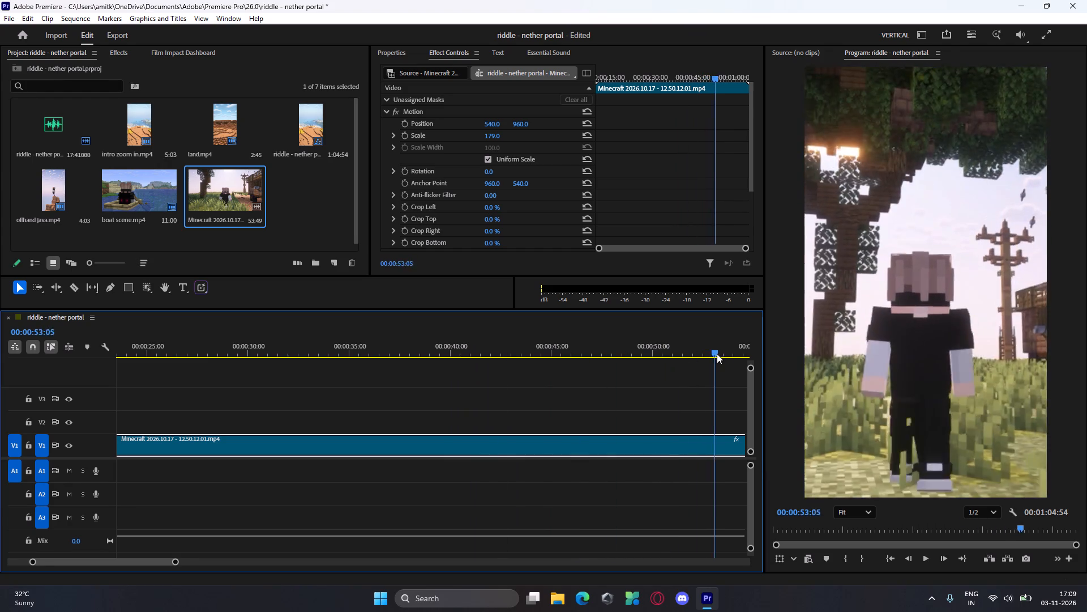
pyautogui.moveTo(717, 354); pyautogui.dragTo(349, 347)
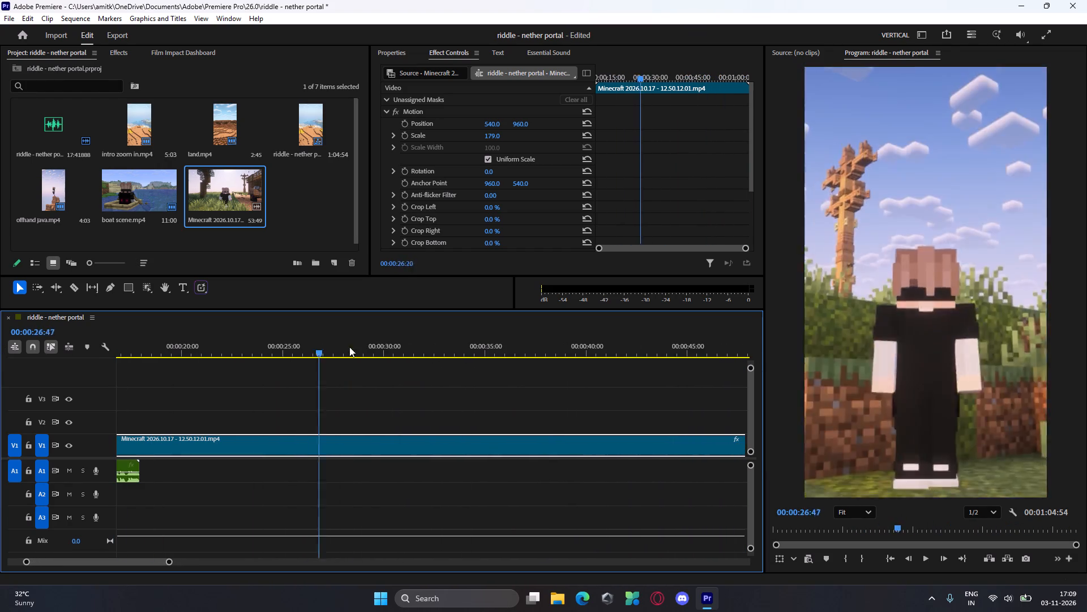
pyautogui.moveTo(349, 347); pyautogui.dragTo(449, 339)
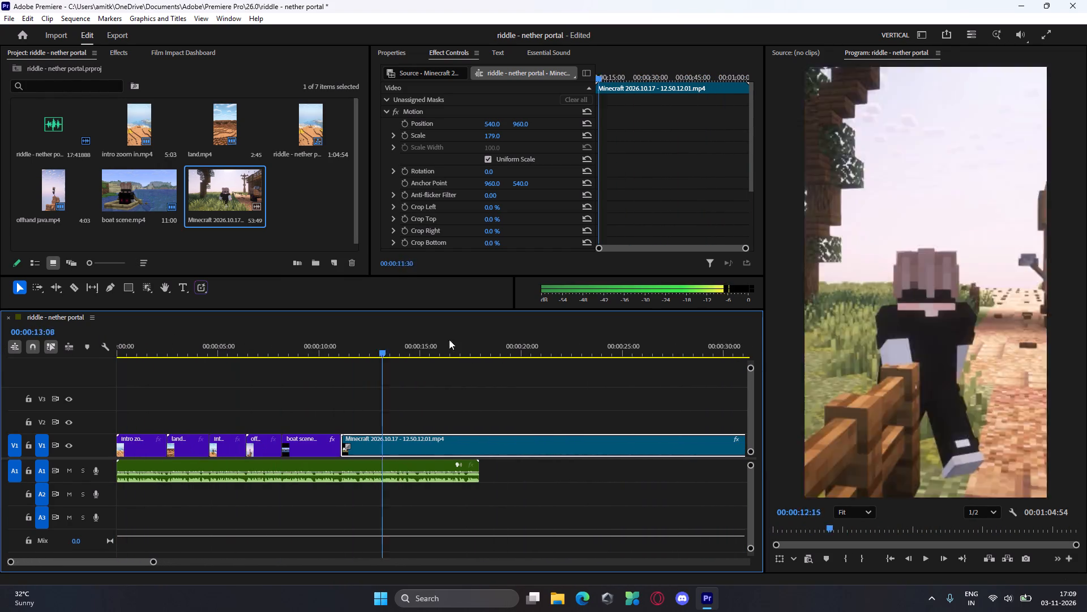
# Split the Minecraft gameplay clip at 00:00:25:57 and ripple-delete the portion before the cut.
pyautogui.moveTo(449, 339); pyautogui.dragTo(643, 339)
pyautogui.press('c')
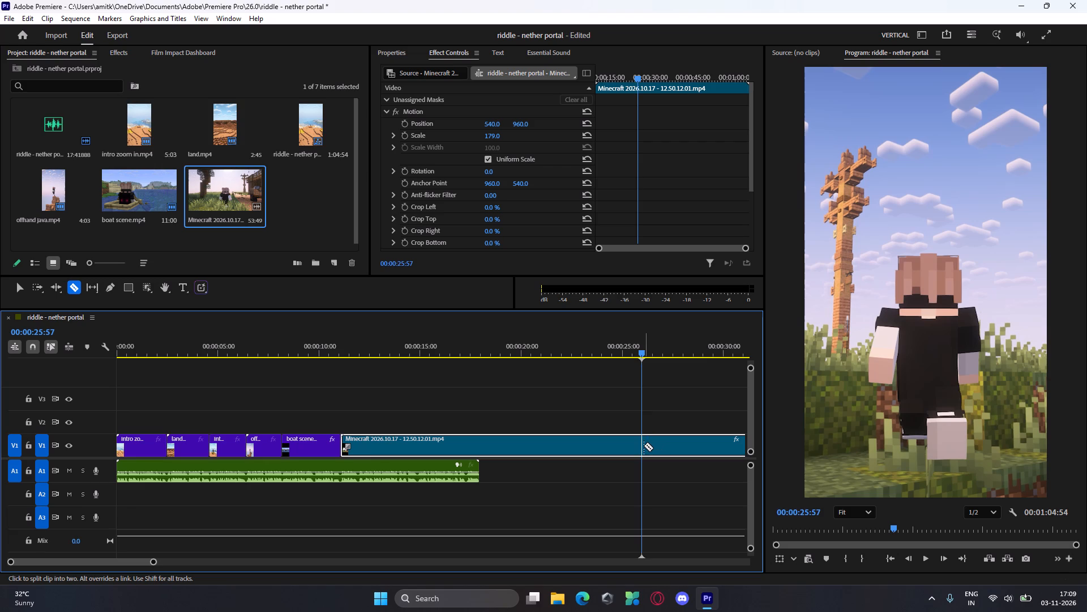
pyautogui.click(644, 445)
pyautogui.press('v')
pyautogui.click(584, 447)
pyautogui.rightClick(584, 447)
pyautogui.click(620, 89)
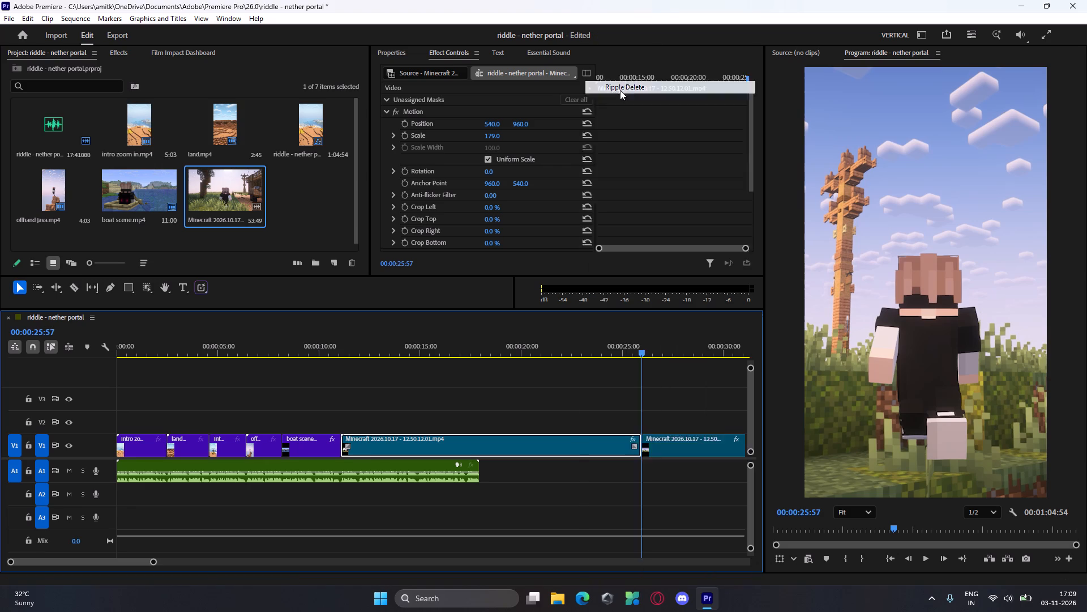
# Play from the end of boat scene.mp4 into the trimmed gameplay clip to check the new section against the audio.
pyautogui.click(328, 335)
pyautogui.press('space')
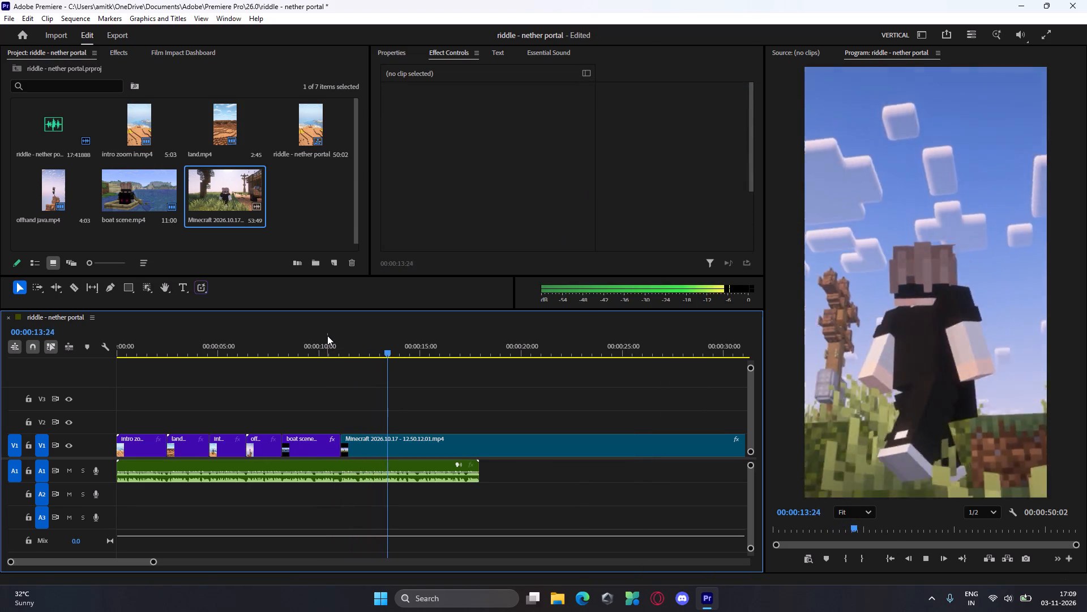
pyautogui.press('space')
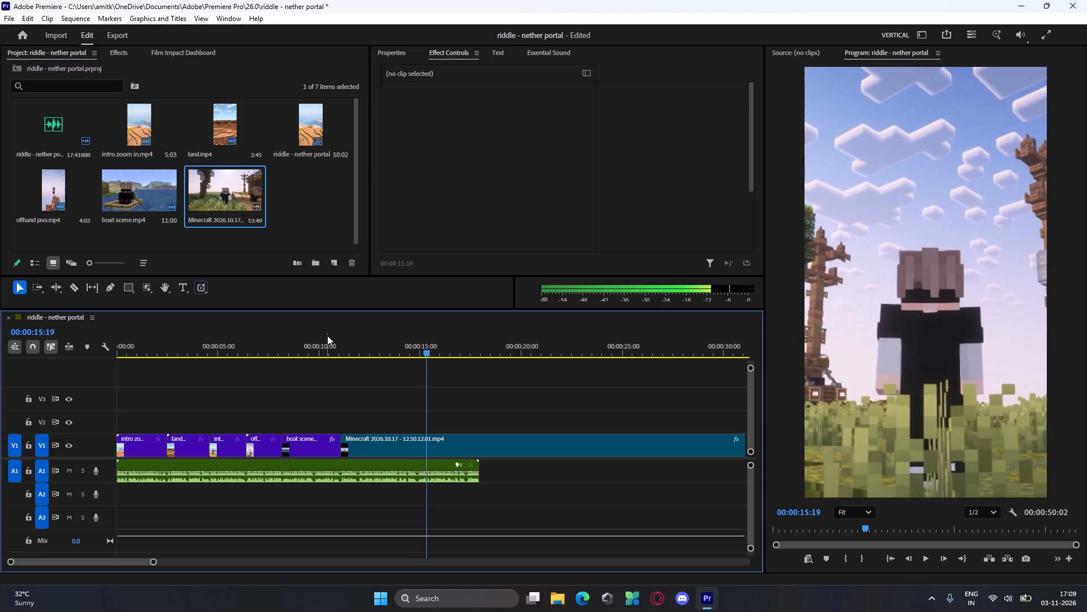
# Find a later starting point in the Minecraft gameplay clip, split it at 00:00:22:12, and ripple-delete the portion before the cut.
pyautogui.press('space')
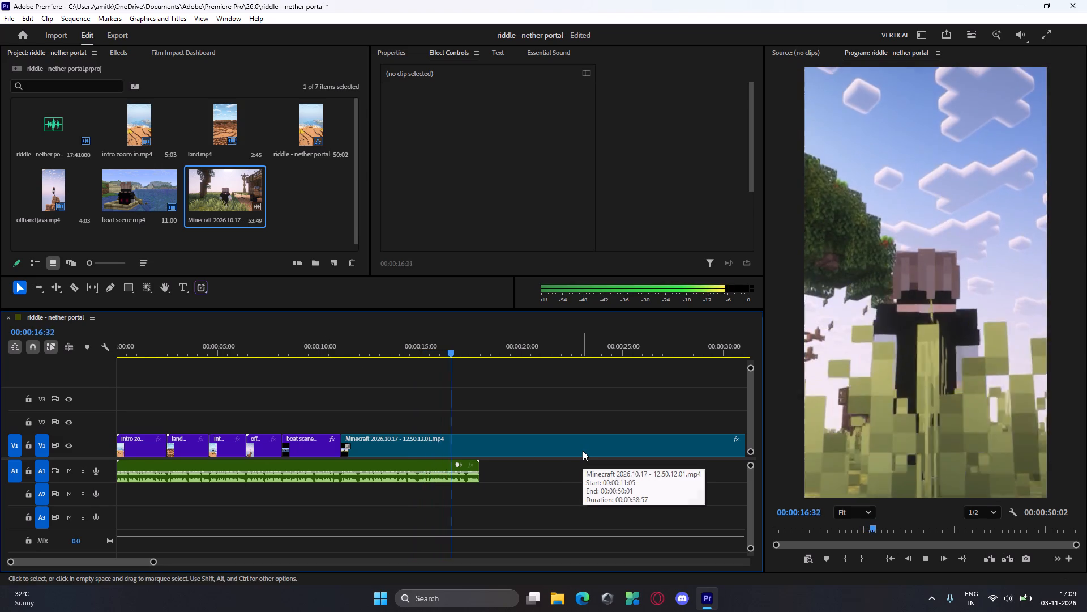
pyautogui.press('space')
pyautogui.press('space')
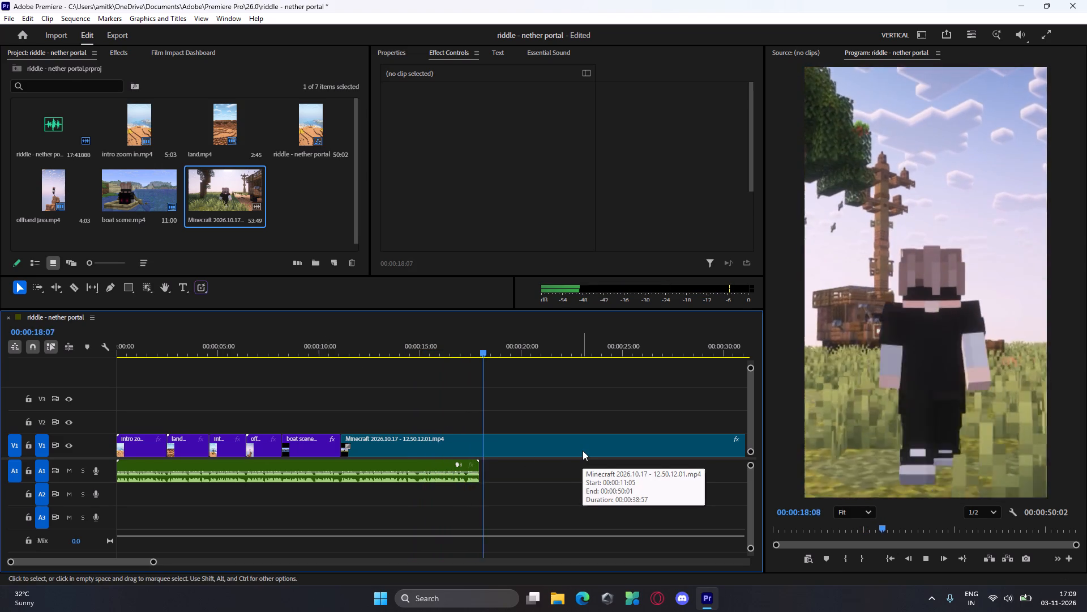
pyautogui.press('space')
pyautogui.press('space')
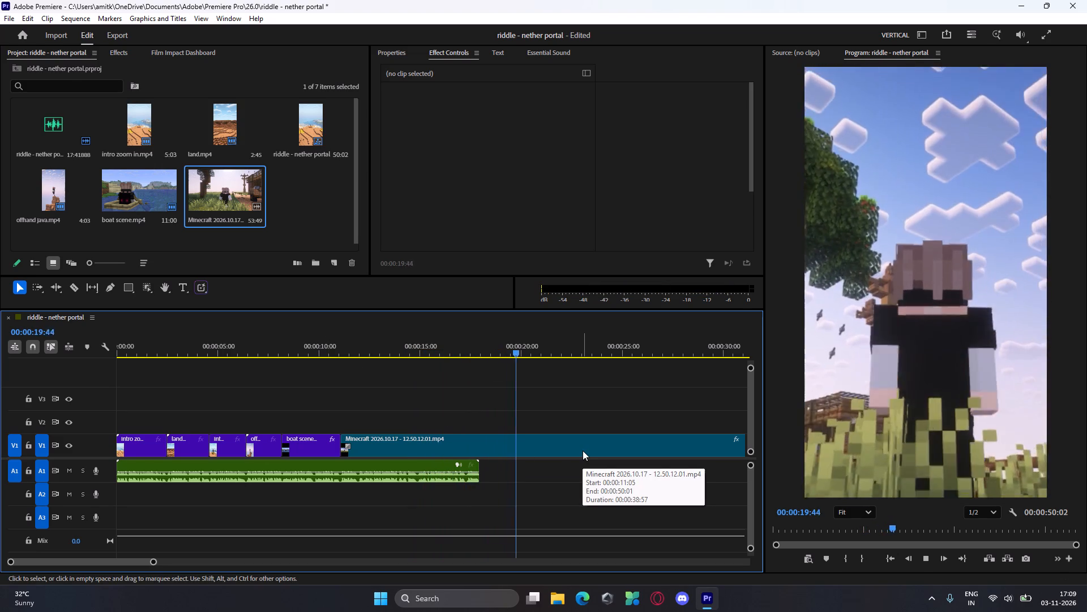
pyautogui.press('space')
pyautogui.press('space')
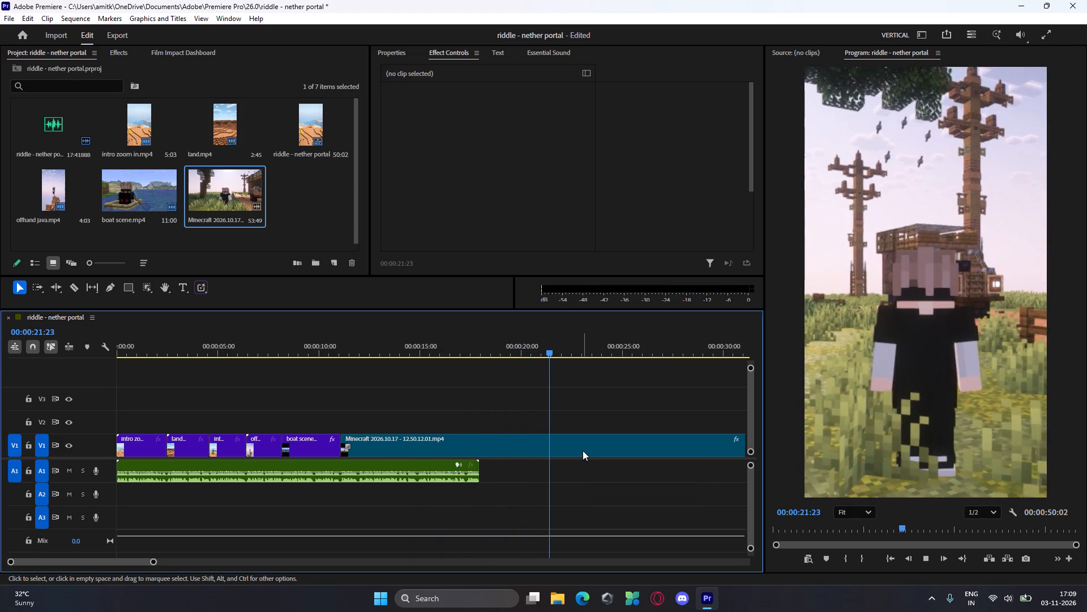
pyautogui.press('space')
pyautogui.press('c')
pyautogui.click(569, 448)
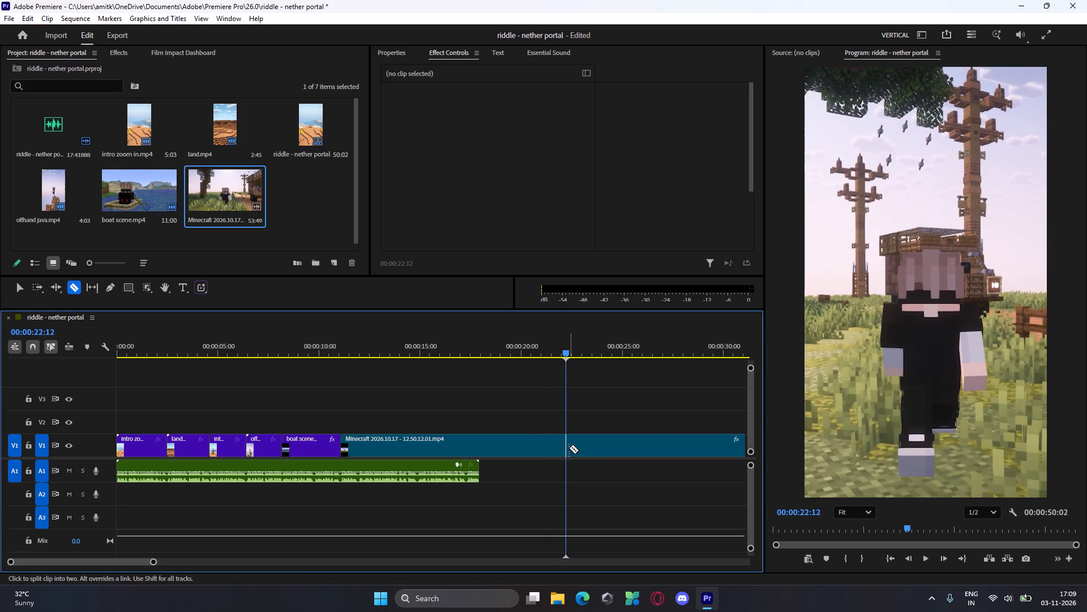
pyautogui.press('v')
pyautogui.click(554, 448)
pyautogui.rightClick(554, 448)
pyautogui.click(604, 84)
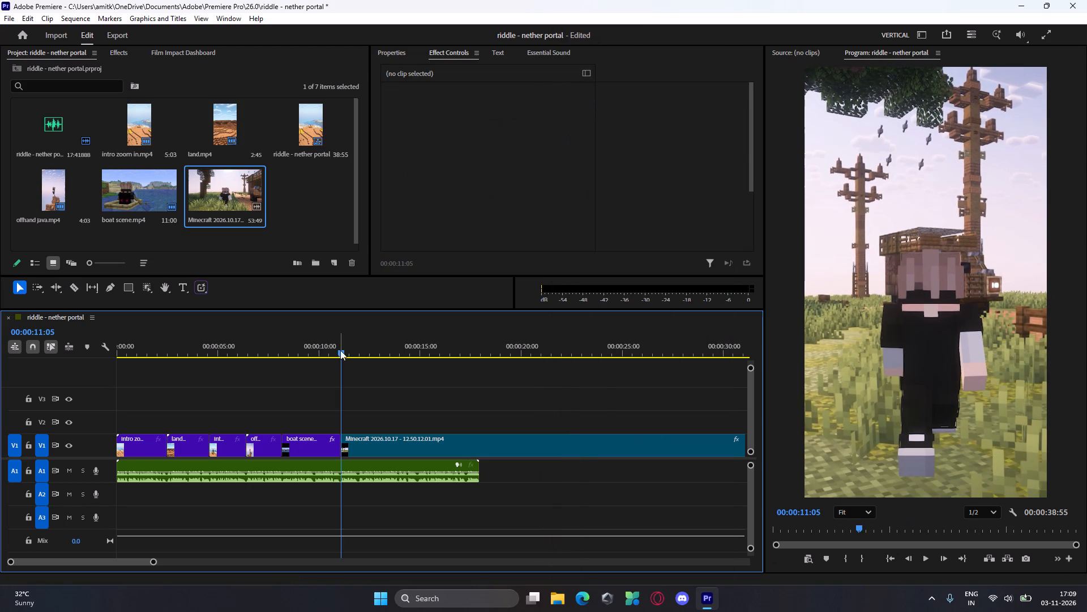
# Play from about 00:00:10:00 in boat scene.mp4 through the trimmed gameplay clip to check the new section against the audio.
pyautogui.click(319, 348)
pyautogui.press('space')
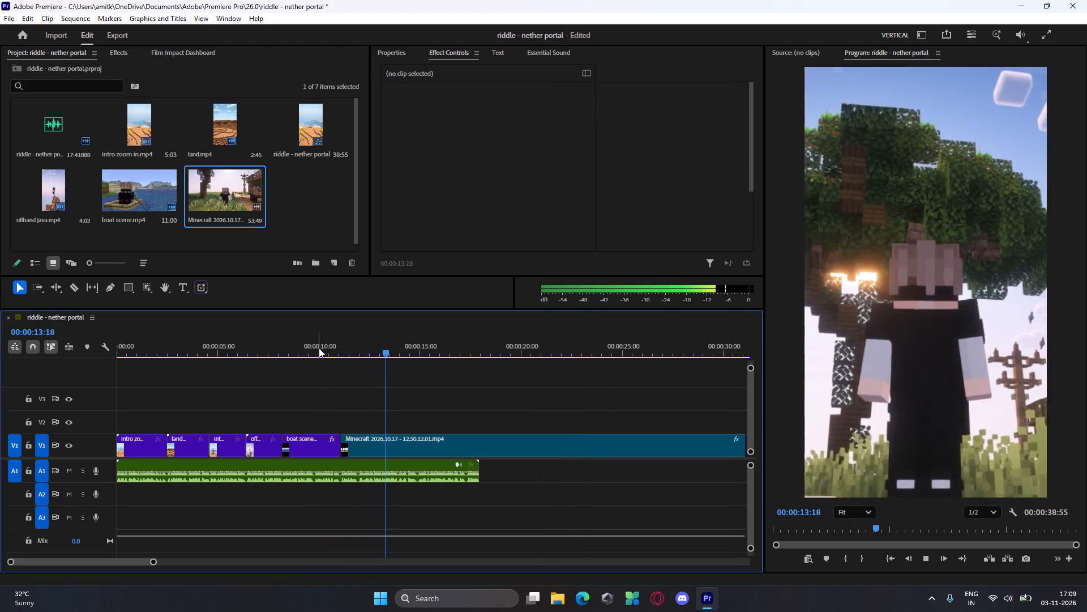
pyautogui.press('space')
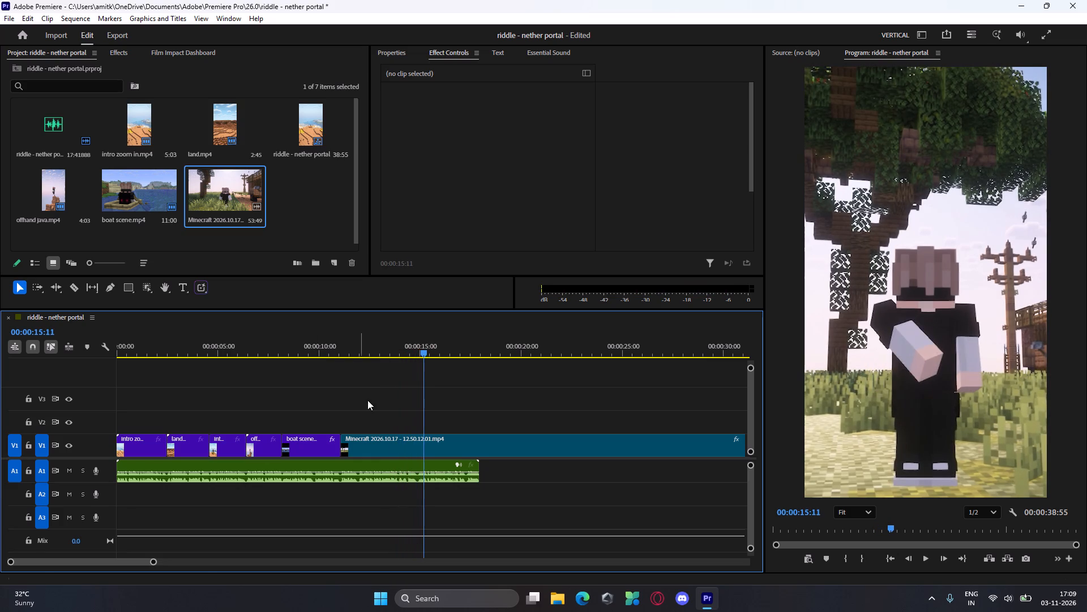
pyautogui.press('space')
pyautogui.keyDown('alt'); pyautogui.scroll(6, 426, 499); pyautogui.keyUp('alt')
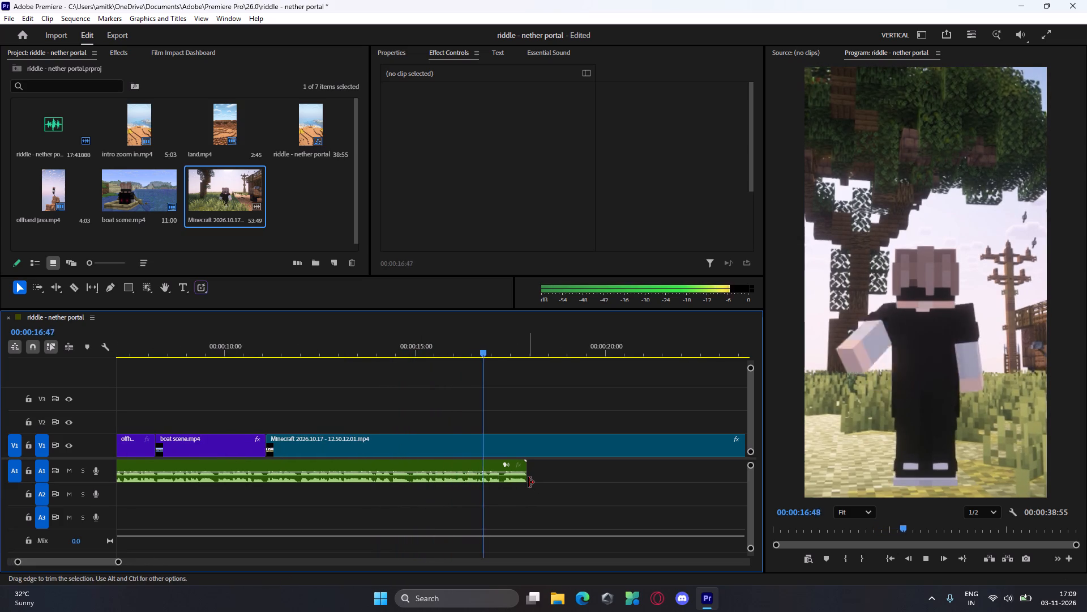
pyautogui.press('space')
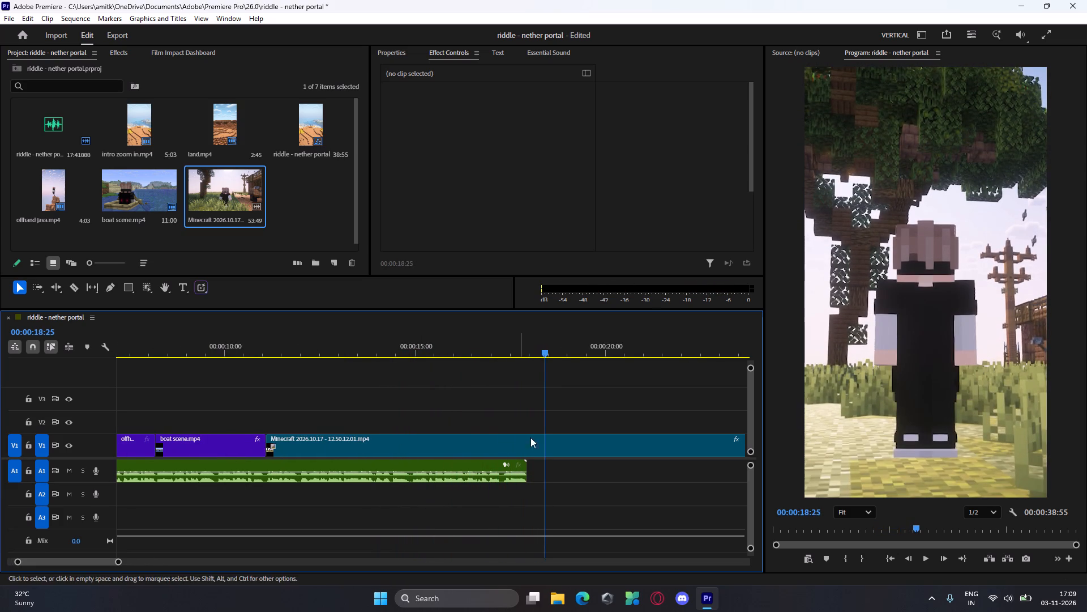
# Split the Minecraft gameplay clip where the audio ends, at 00:00:17:57, and delete the portion after the cut.
pyautogui.moveTo(544, 352); pyautogui.dragTo(526, 367)
pyautogui.press('v')
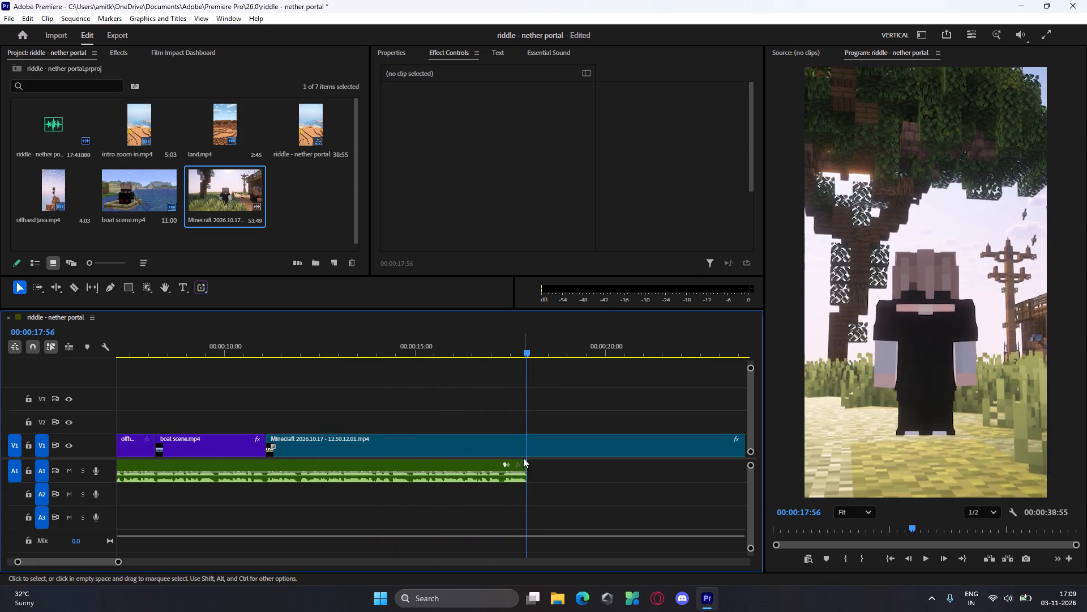
pyautogui.moveTo(529, 358); pyautogui.dragTo(579, 364)
pyautogui.moveTo(531, 354); pyautogui.dragTo(569, 362)
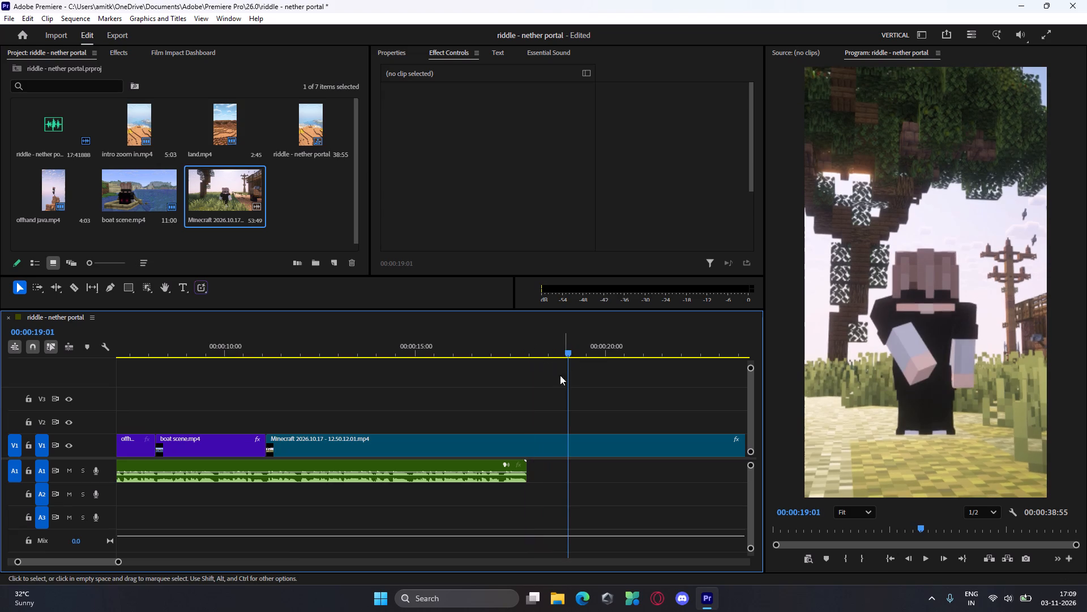
pyautogui.press('c')
pyautogui.click(530, 457)
pyautogui.press('v')
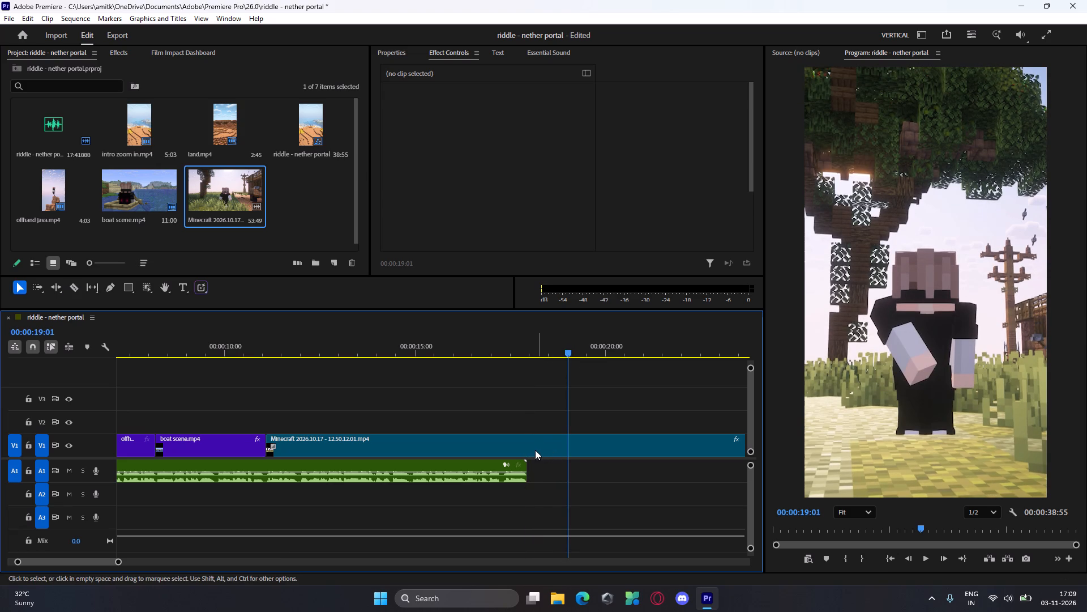
pyautogui.press('c')
pyautogui.click(528, 449)
pyautogui.press('v')
pyautogui.click(601, 453)
pyautogui.rightClick(601, 453)
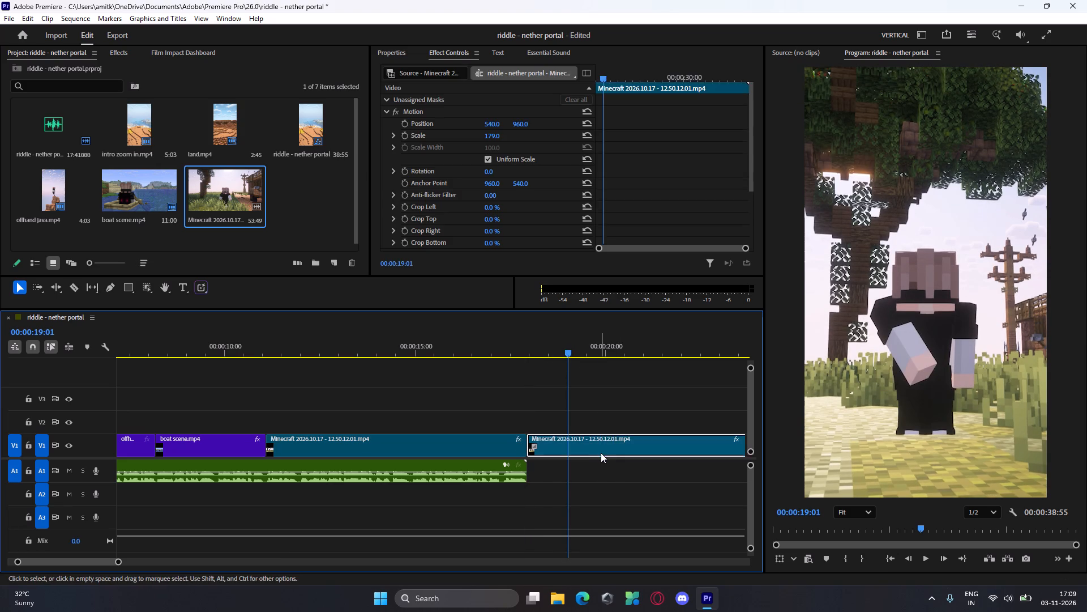
pyautogui.click(654, 88)
# Play the whole sequence from the beginning to review the assembled clips against the audio.
pyautogui.keyDown('alt'); pyautogui.scroll(-6, 471, 400); pyautogui.keyUp('alt')
pyautogui.moveTo(472, 353); pyautogui.dragTo(100, 370)
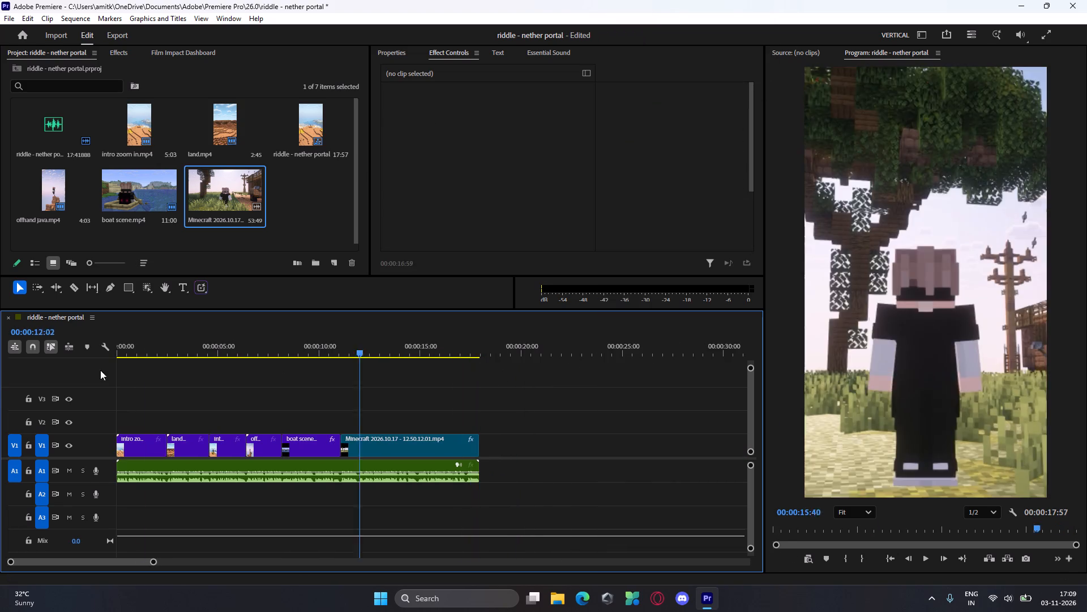
pyautogui.moveTo(100, 370); pyautogui.dragTo(0, 380)
pyautogui.press('space')
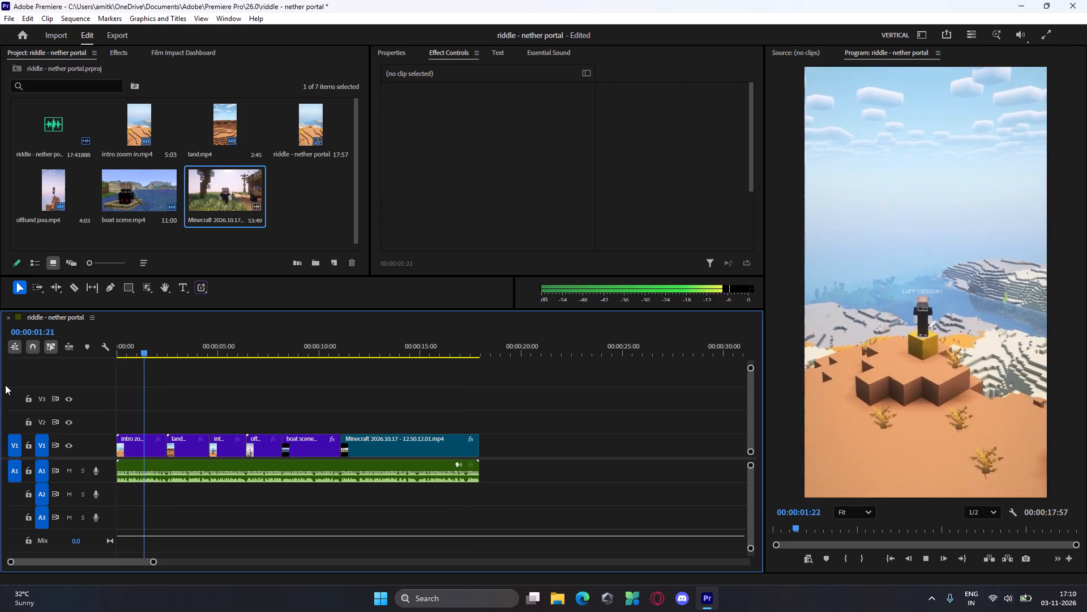
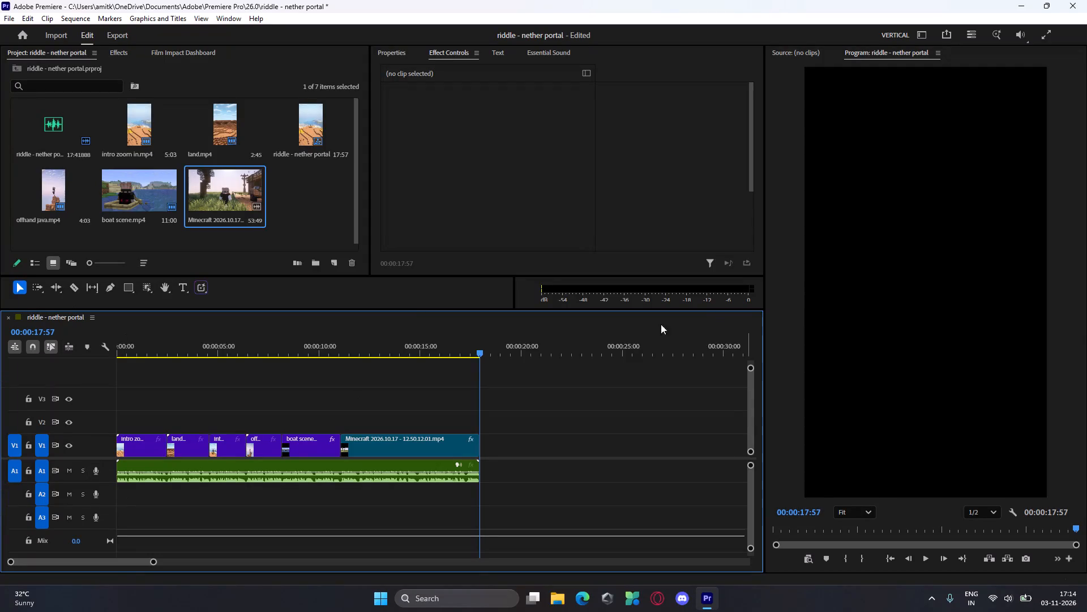
# Return the playhead to the start of the sequence at 00:00:00:00.
pyautogui.moveTo(478, 352); pyautogui.dragTo(8, 305)
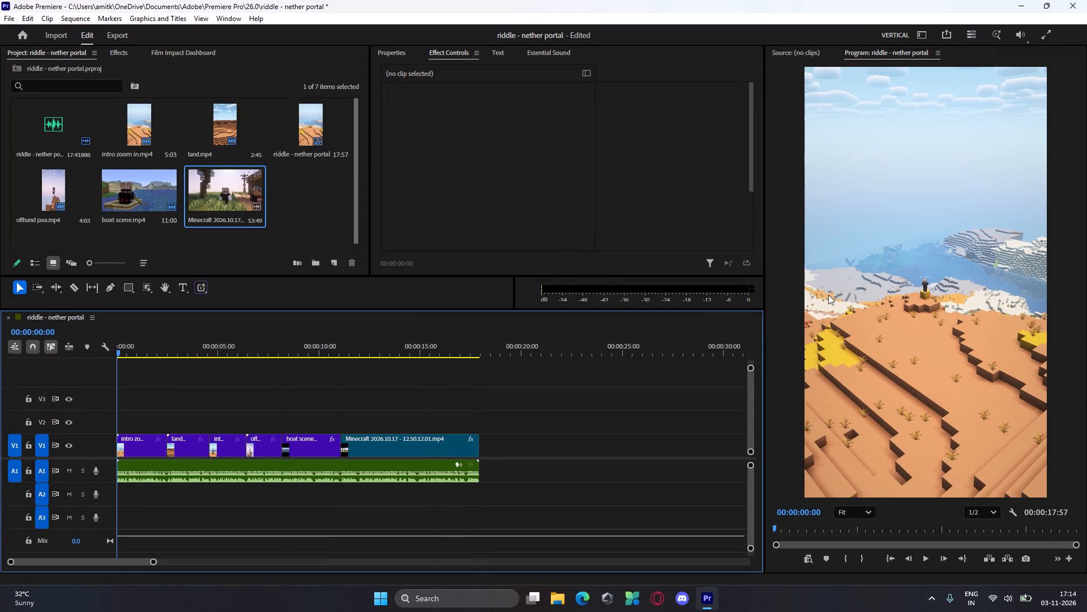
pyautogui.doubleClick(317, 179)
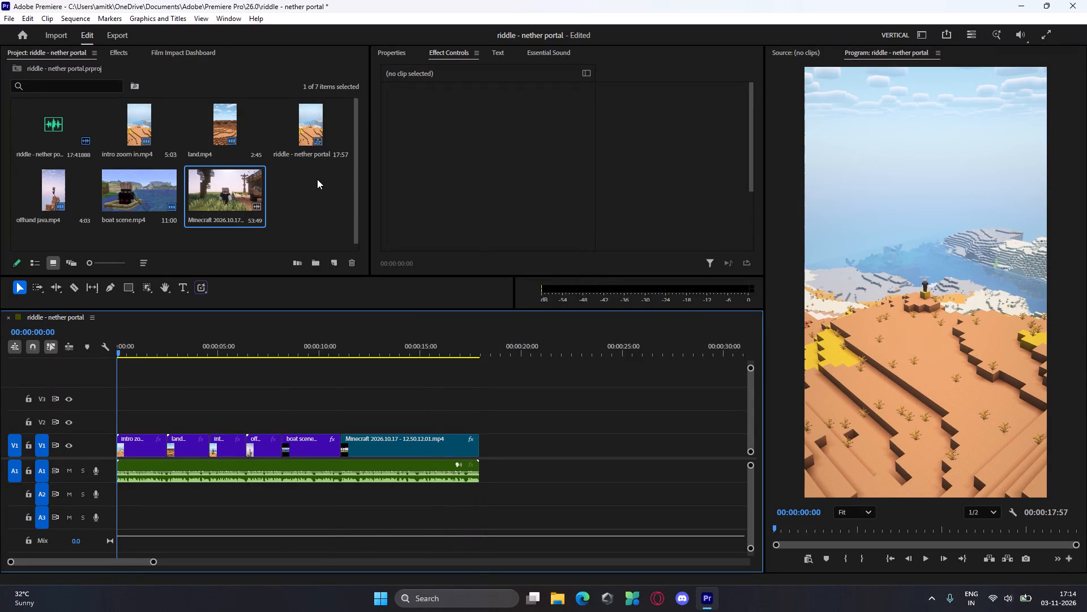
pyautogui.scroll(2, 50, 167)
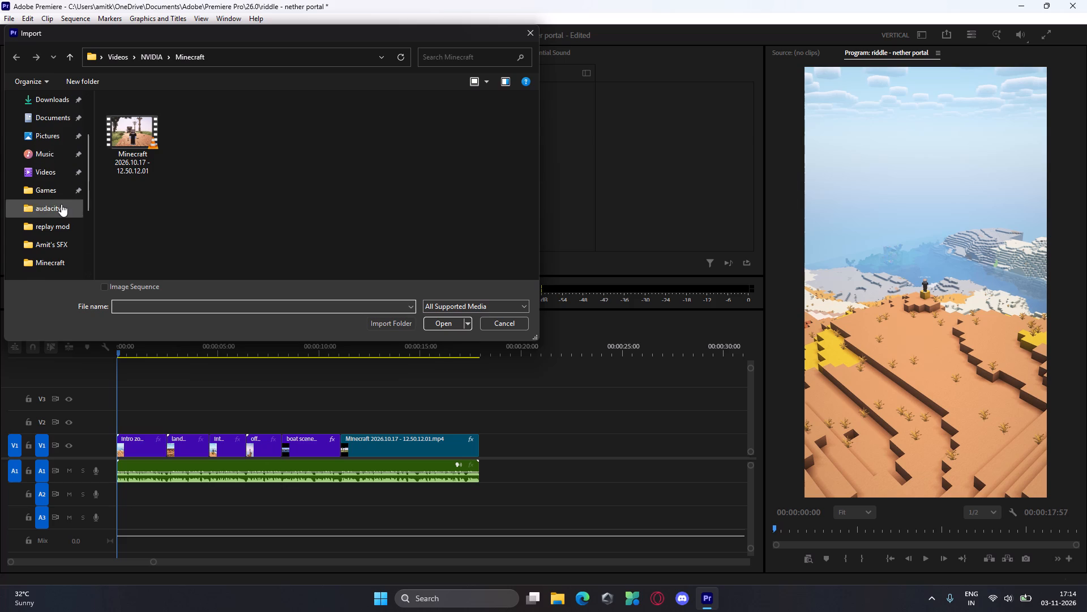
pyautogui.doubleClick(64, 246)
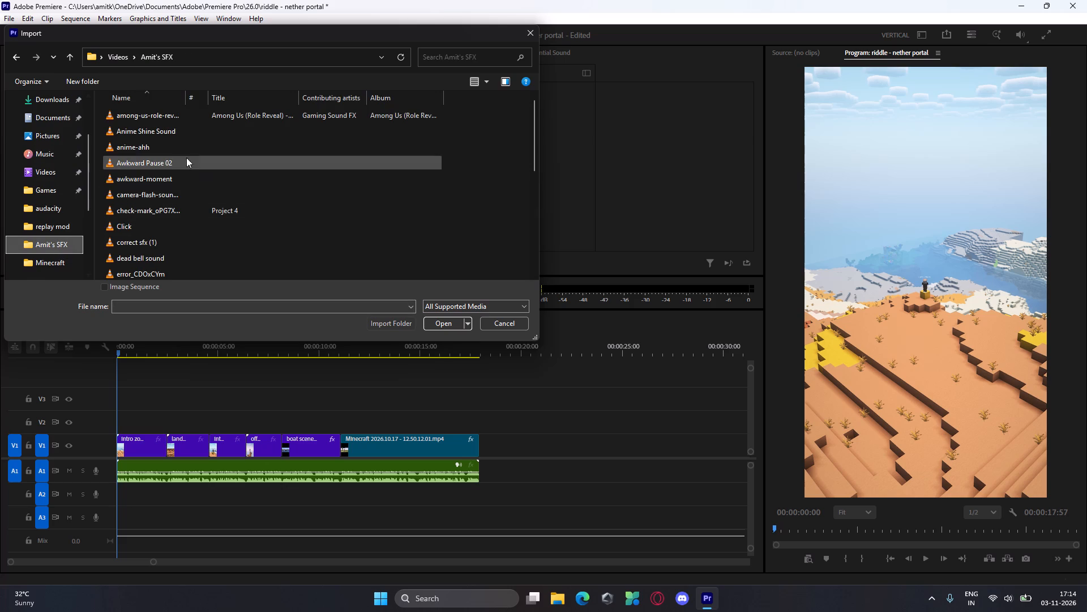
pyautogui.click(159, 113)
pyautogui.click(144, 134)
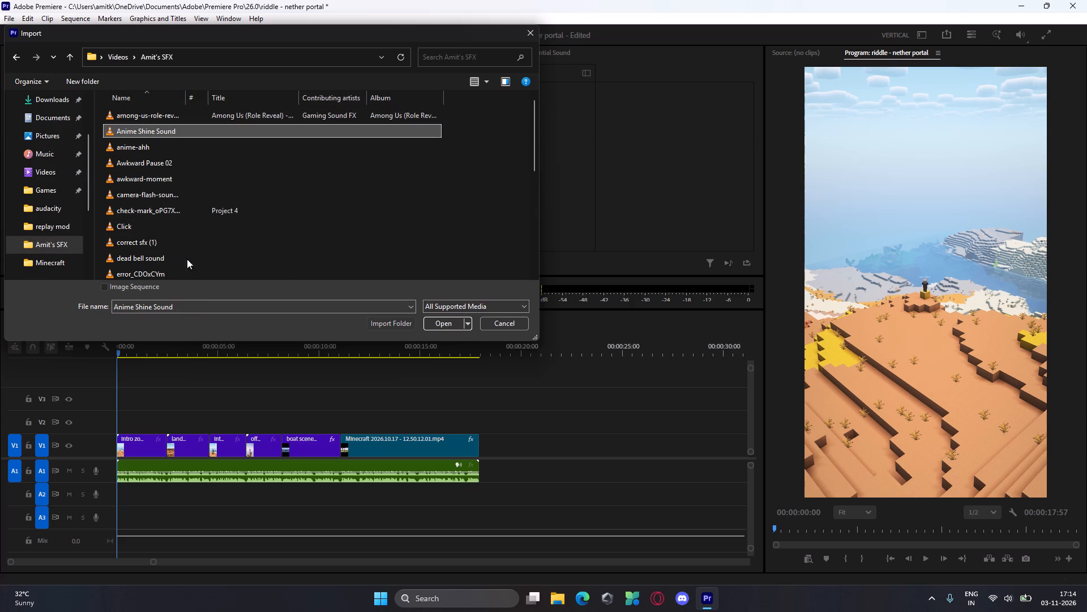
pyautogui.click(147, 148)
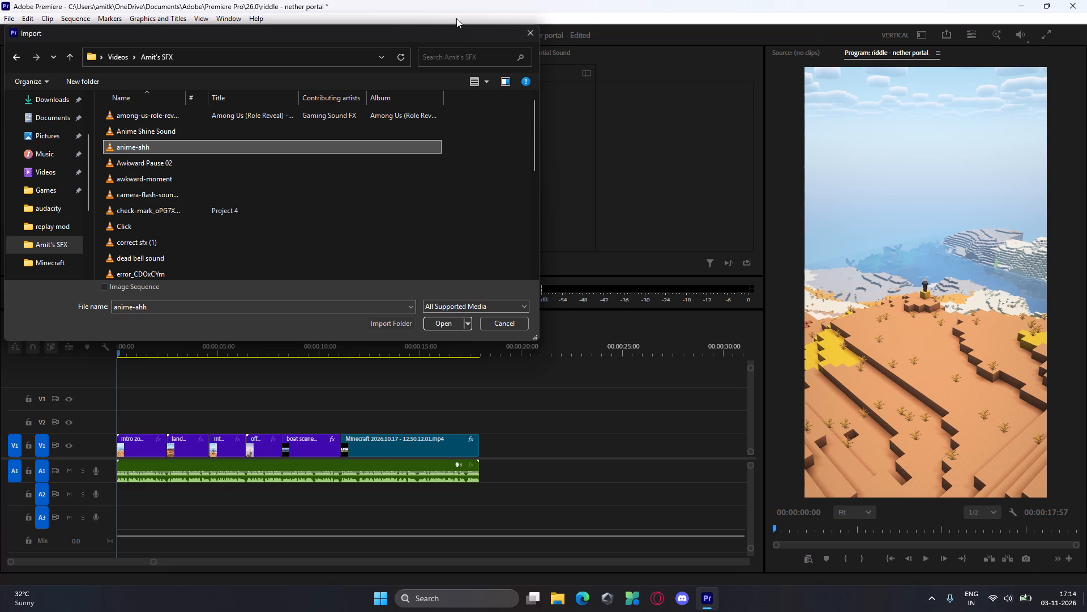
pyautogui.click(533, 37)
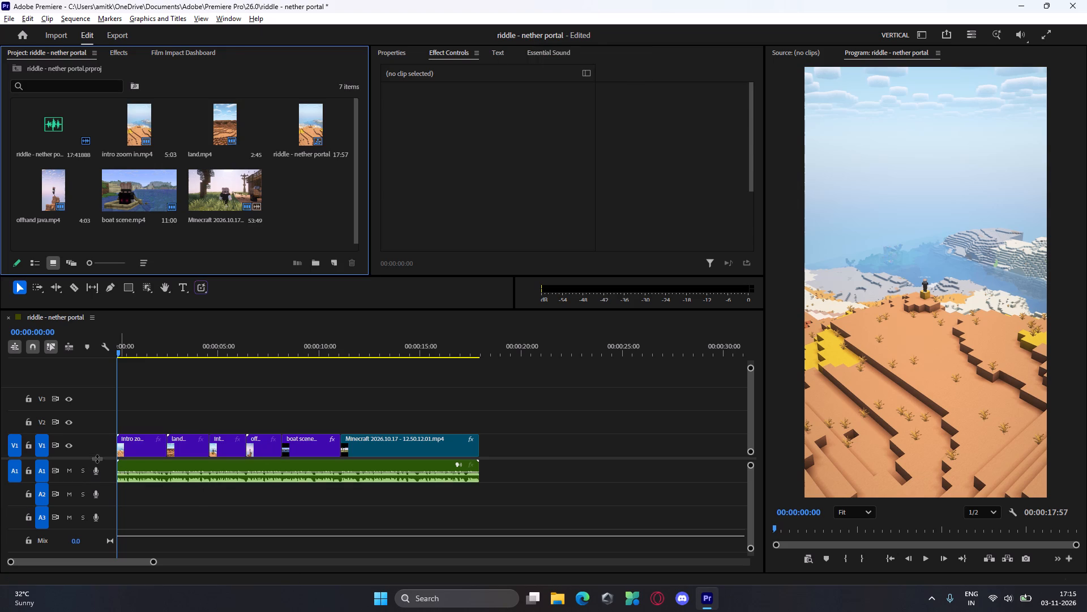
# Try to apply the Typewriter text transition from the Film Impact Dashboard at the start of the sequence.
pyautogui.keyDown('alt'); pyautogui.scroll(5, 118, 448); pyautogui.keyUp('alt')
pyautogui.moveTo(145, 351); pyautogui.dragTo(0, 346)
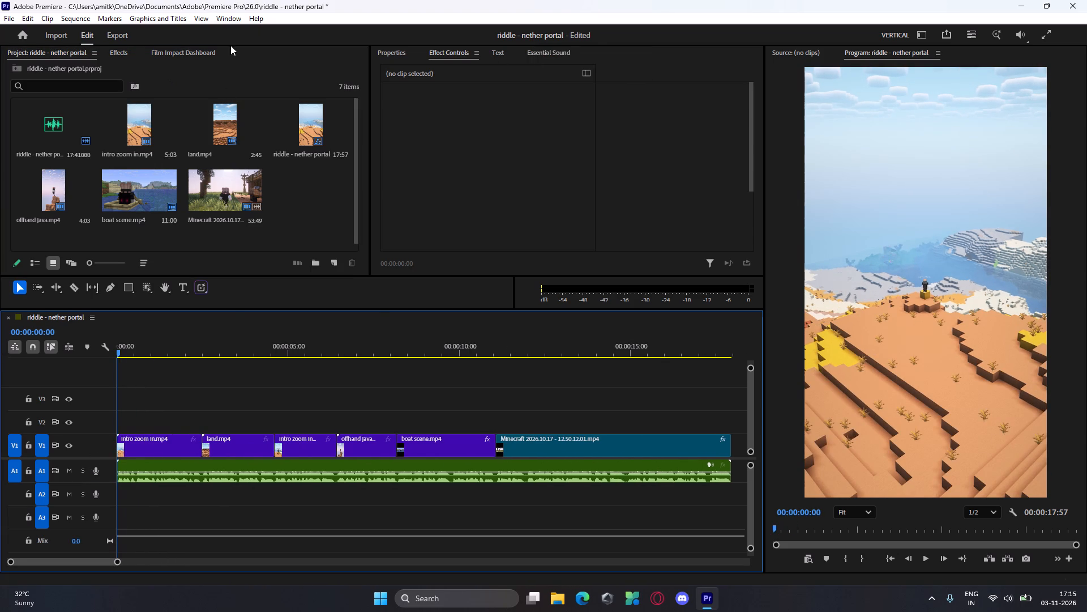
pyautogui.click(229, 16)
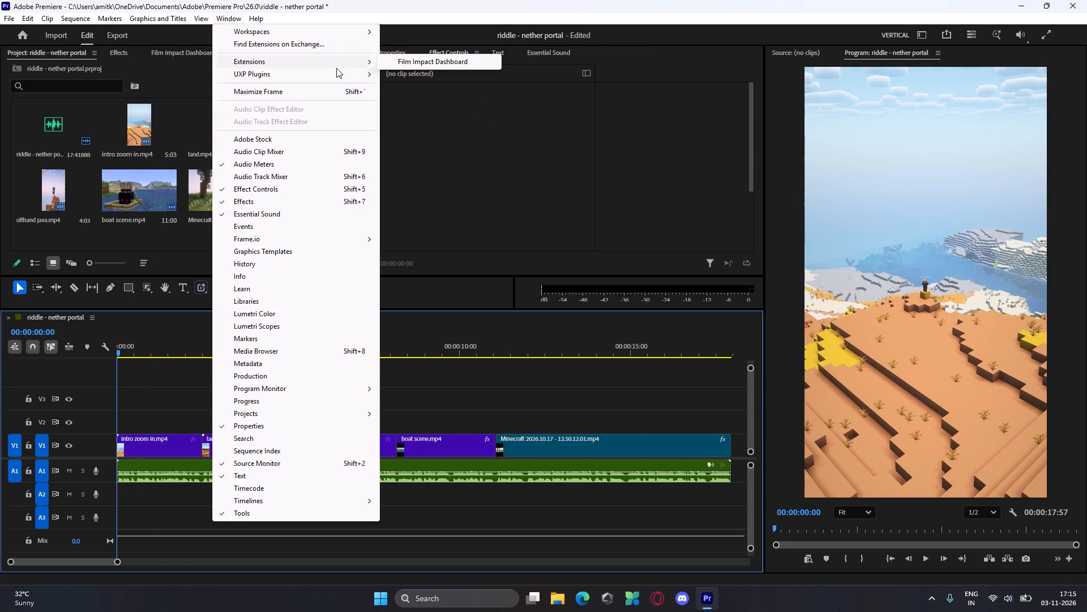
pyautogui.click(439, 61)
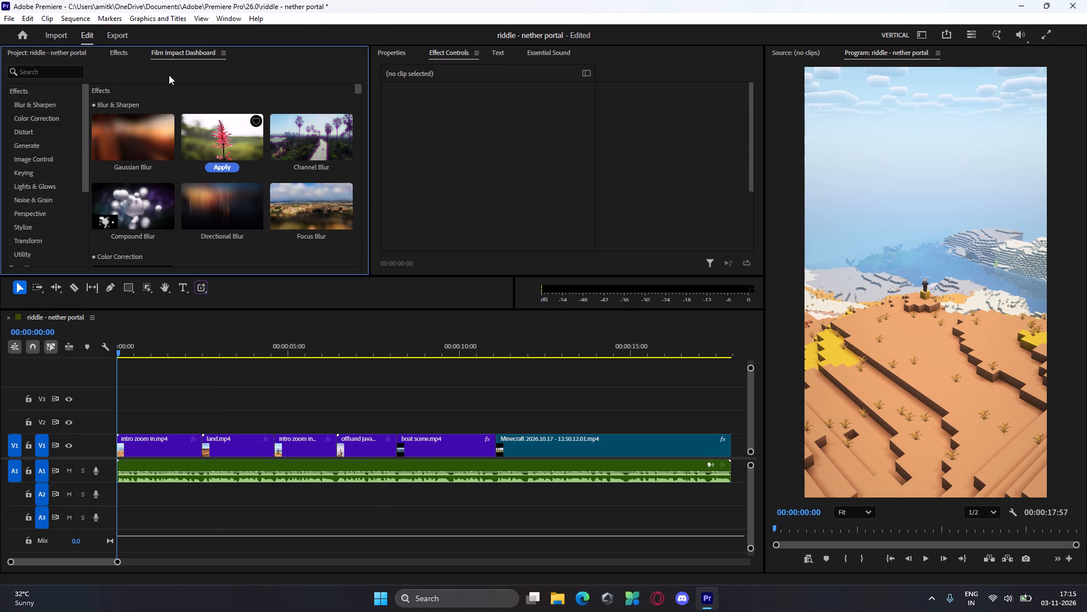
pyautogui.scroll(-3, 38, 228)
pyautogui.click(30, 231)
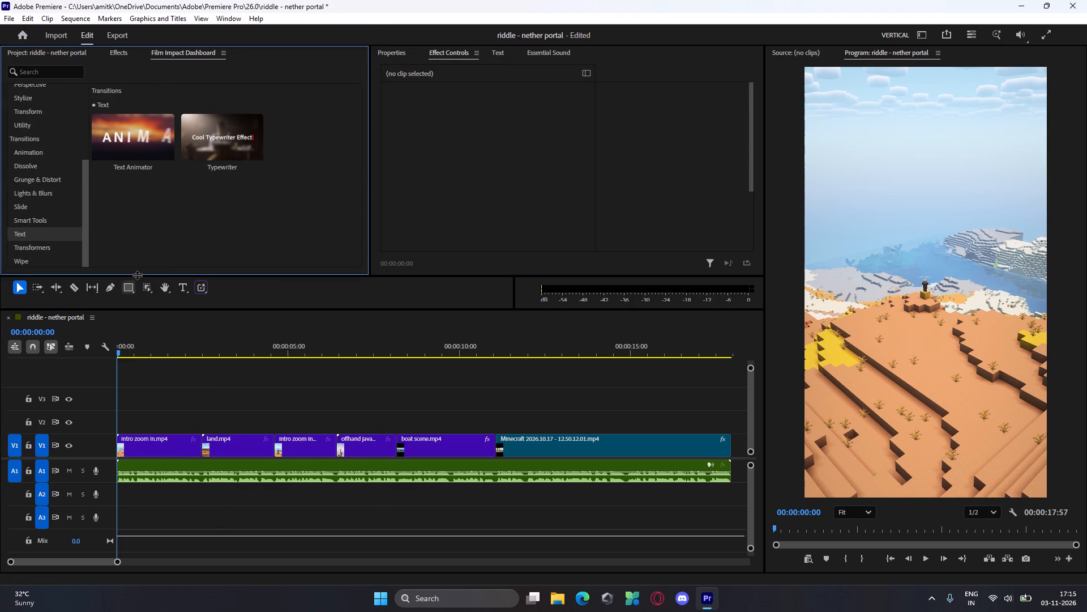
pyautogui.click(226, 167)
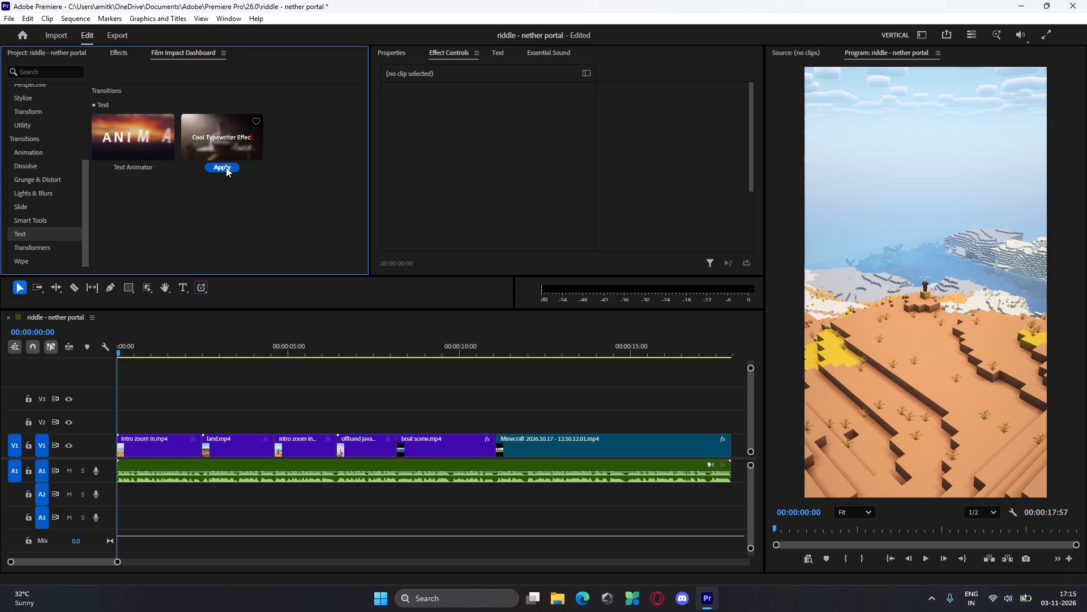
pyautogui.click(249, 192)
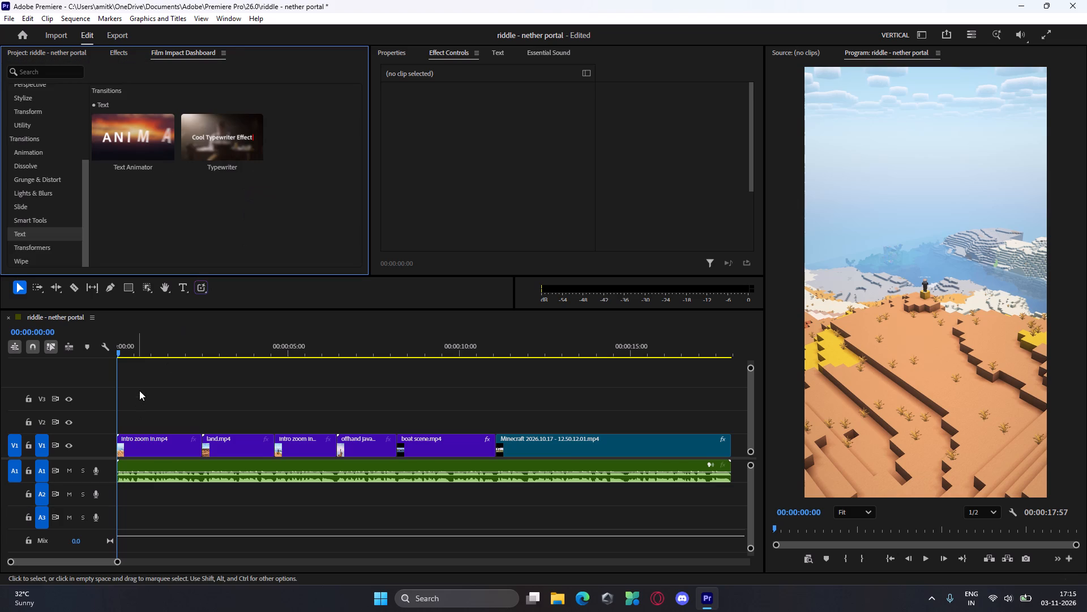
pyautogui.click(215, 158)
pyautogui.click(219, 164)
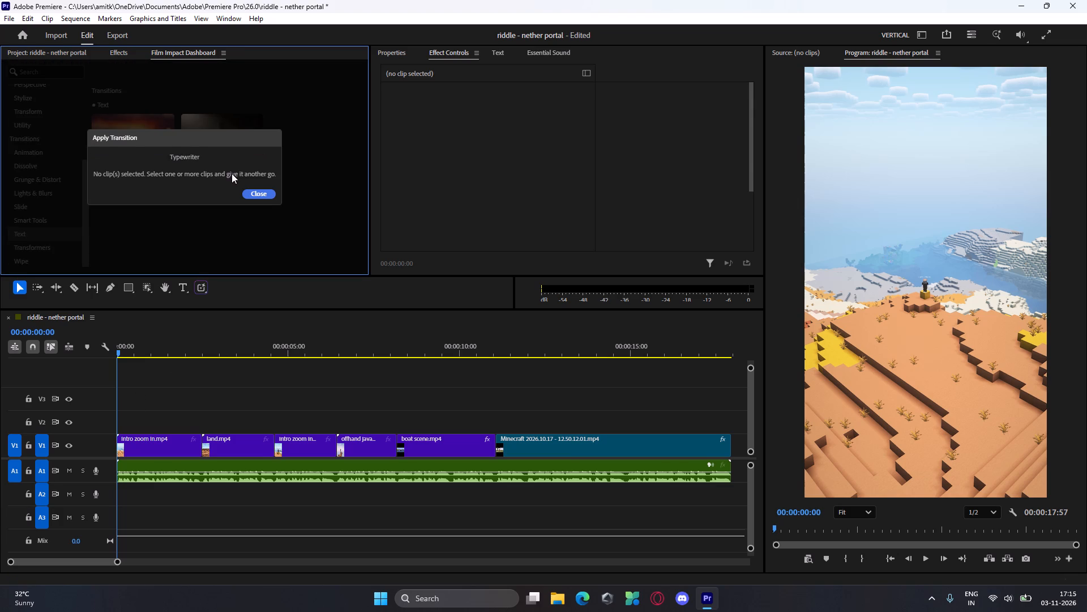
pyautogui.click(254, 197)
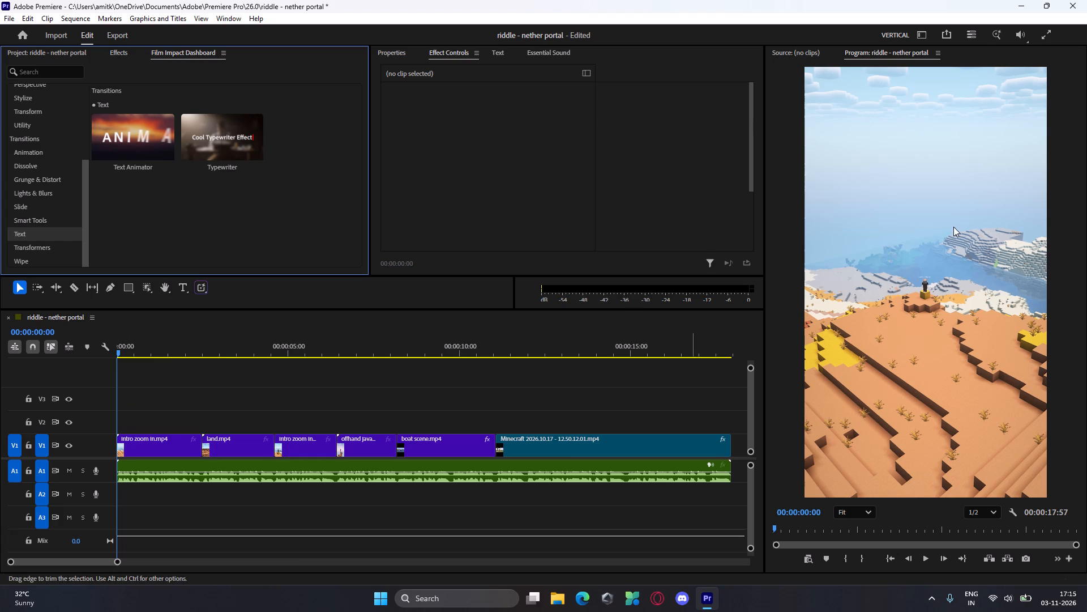
# Draw a wide text box in the sky near the top of the opening frame and set its font to Poppins Bold.
pyautogui.press('t')
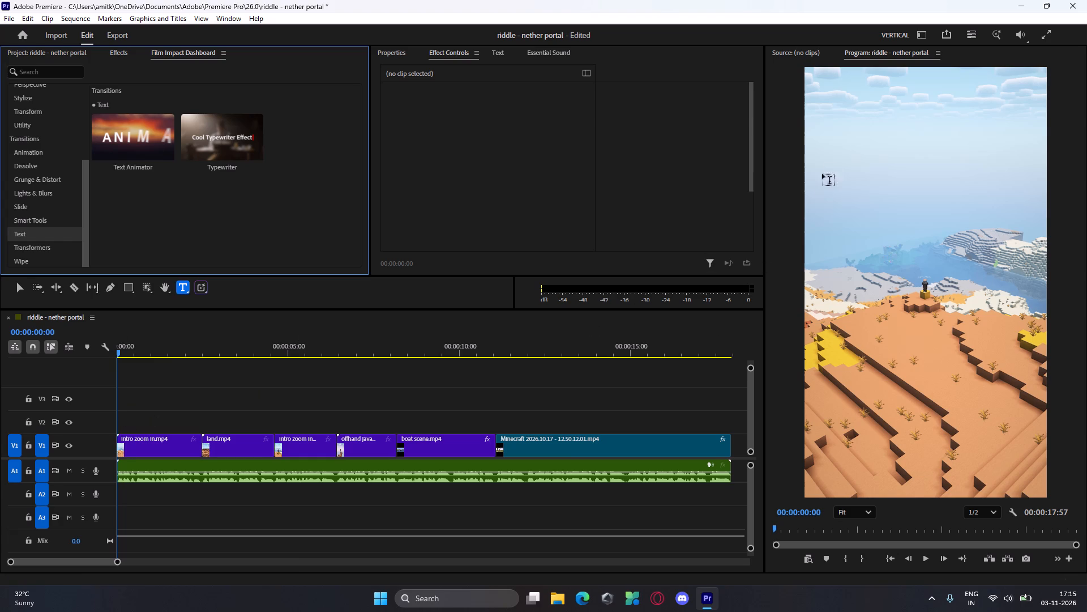
pyautogui.moveTo(828, 109); pyautogui.dragTo(1030, 168)
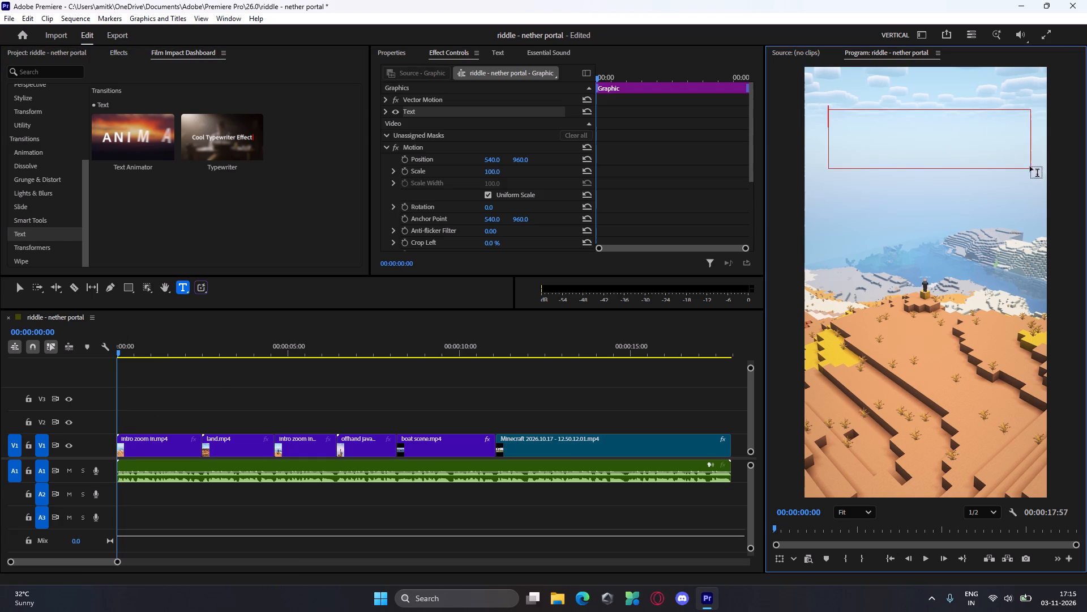
pyautogui.click(500, 52)
pyautogui.click(401, 61)
pyautogui.click(403, 56)
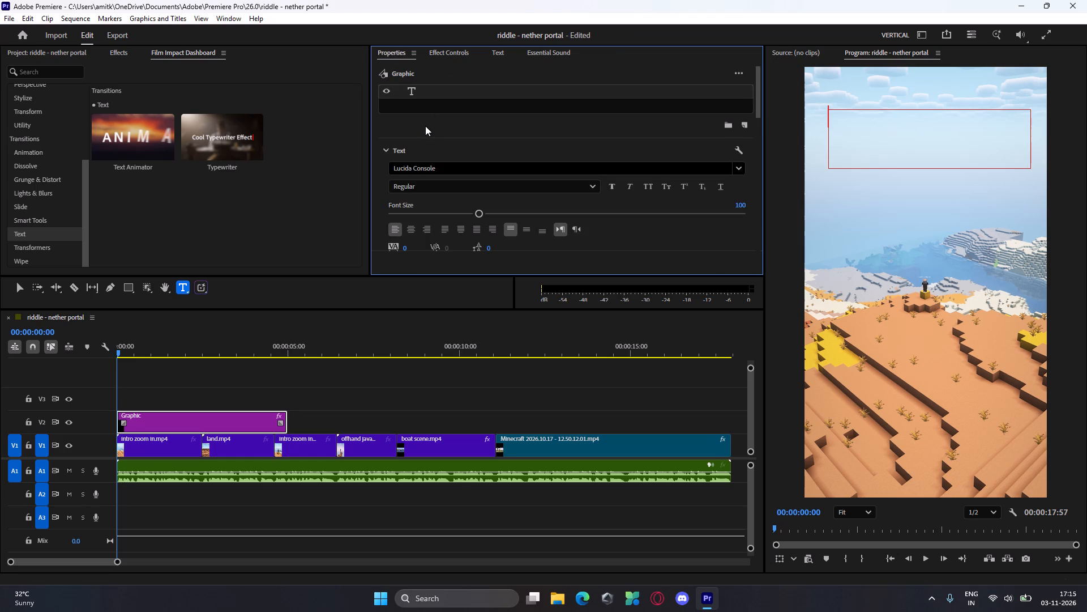
pyautogui.click(421, 94)
pyautogui.click(534, 178)
pyautogui.click(534, 169)
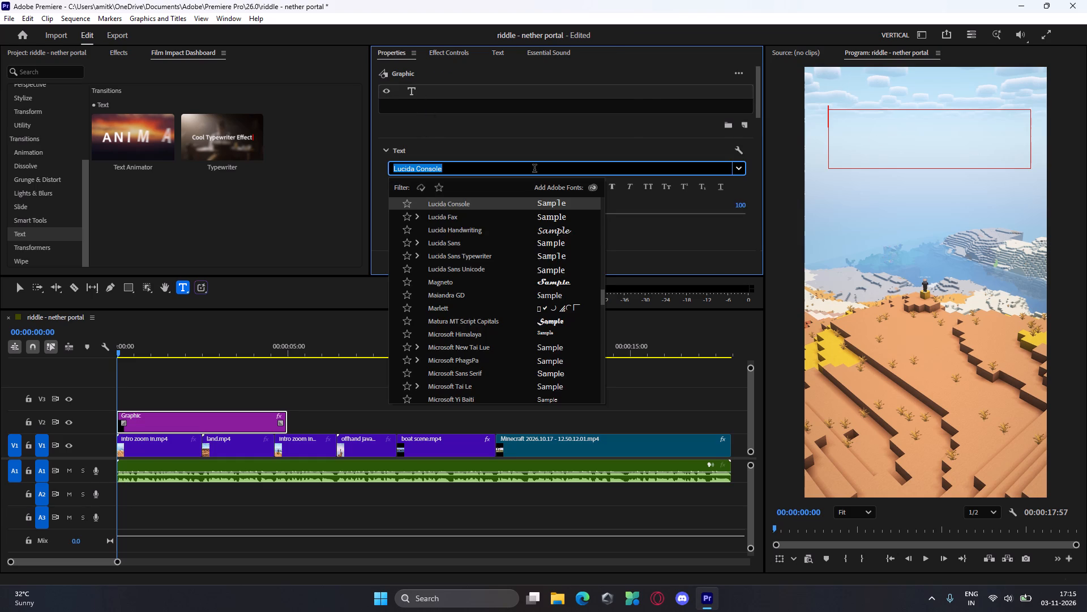
pyautogui.write('pop')
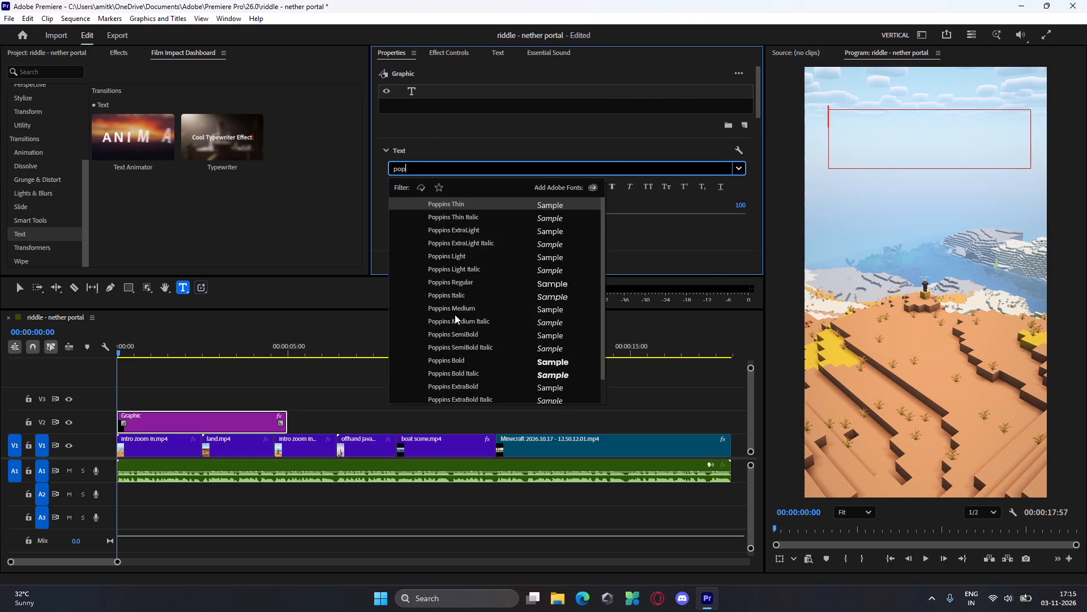
pyautogui.click(460, 360)
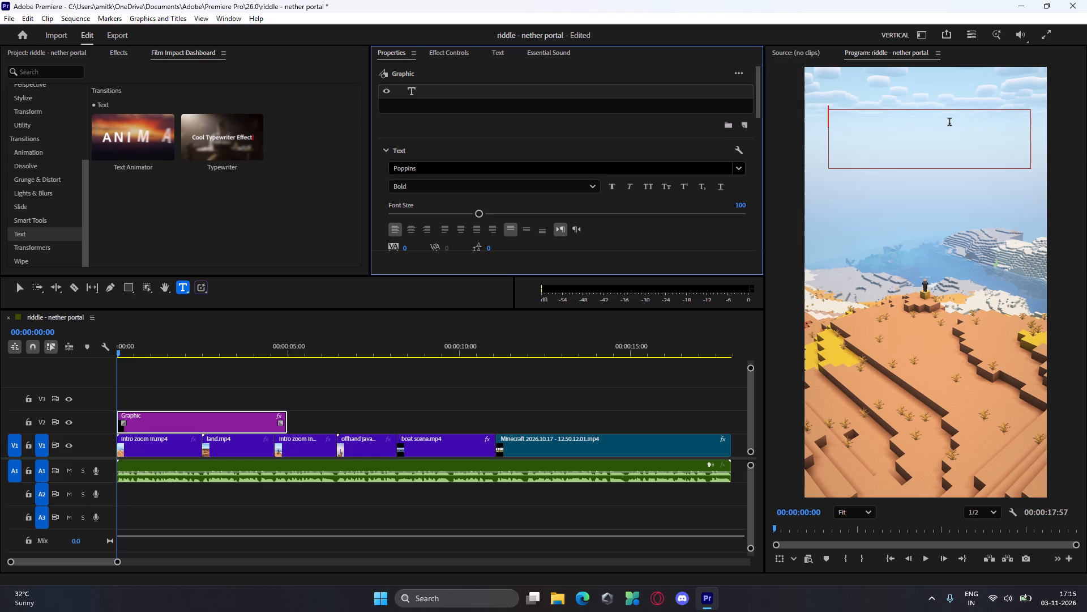
# Enter the title text "CAN YOU SOLVE THIS MINECRAFT RIDDLE" in the new text box.
pyautogui.write('CAN')
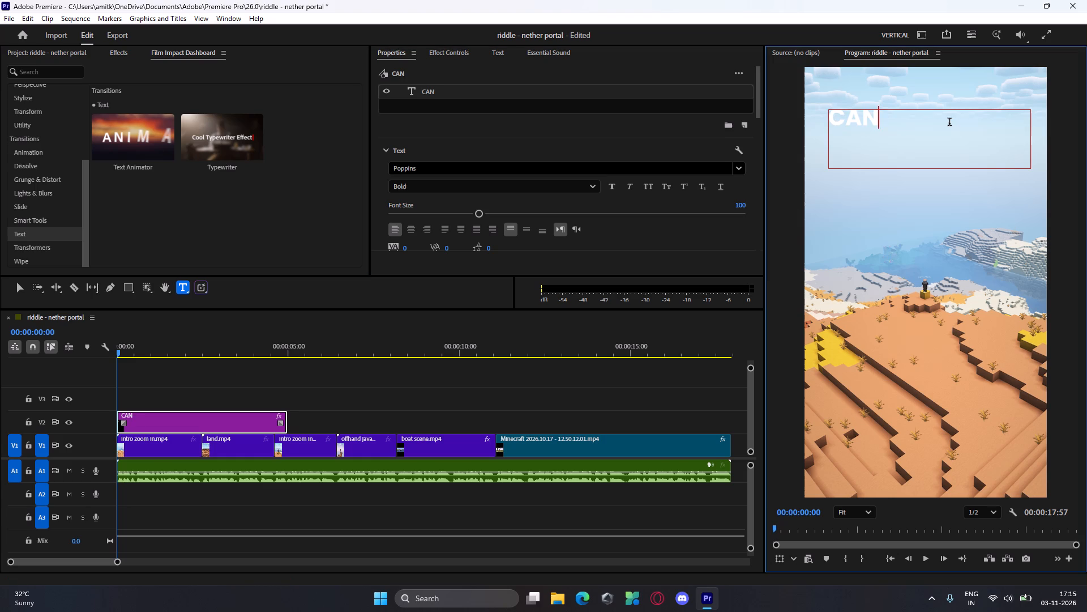
pyautogui.press('space')
pyautogui.press('y')
pyautogui.press('BackSpace')
pyautogui.hotkey('shift', 'o')
pyautogui.hotkey('shift', 'BackSpace')
pyautogui.write('YOU SOLVE THIS RI')
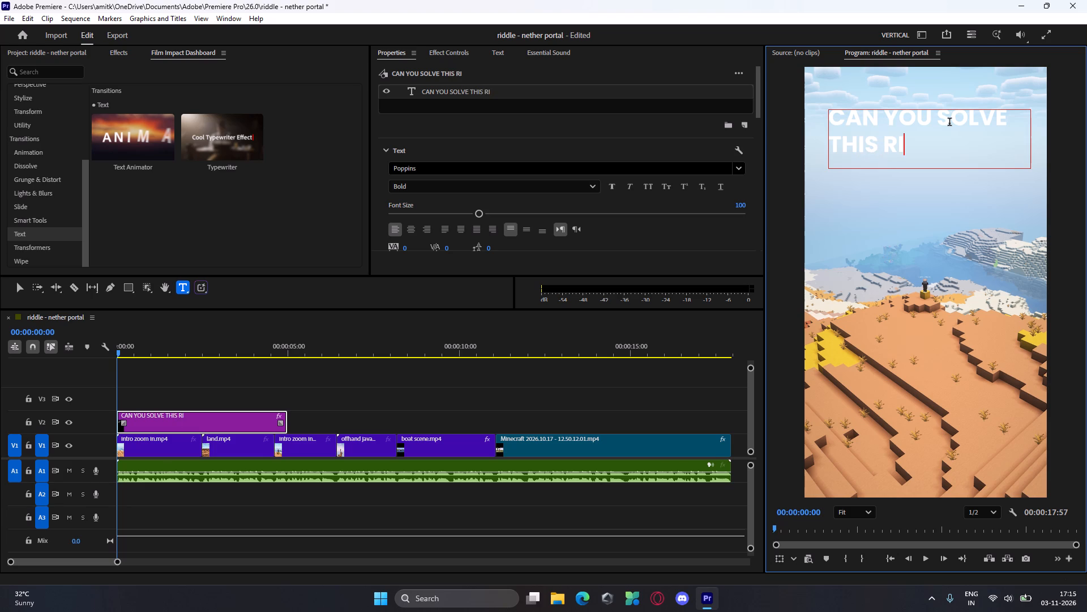
pyautogui.hotkey('shift', 'BackSpace')
pyautogui.hotkey('shift', 'BackSpace')
pyautogui.write('MINECRAFT RIDDLE')
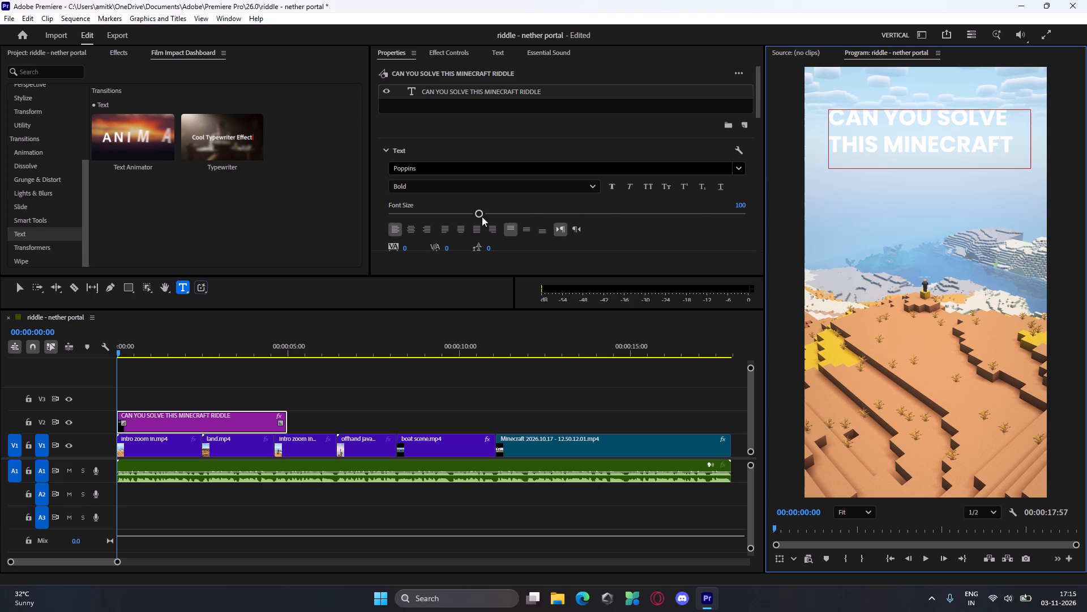
# Set the font size of the whole title, including the word RIDDLE, to 70.
pyautogui.moveTo(481, 216); pyautogui.dragTo(434, 216)
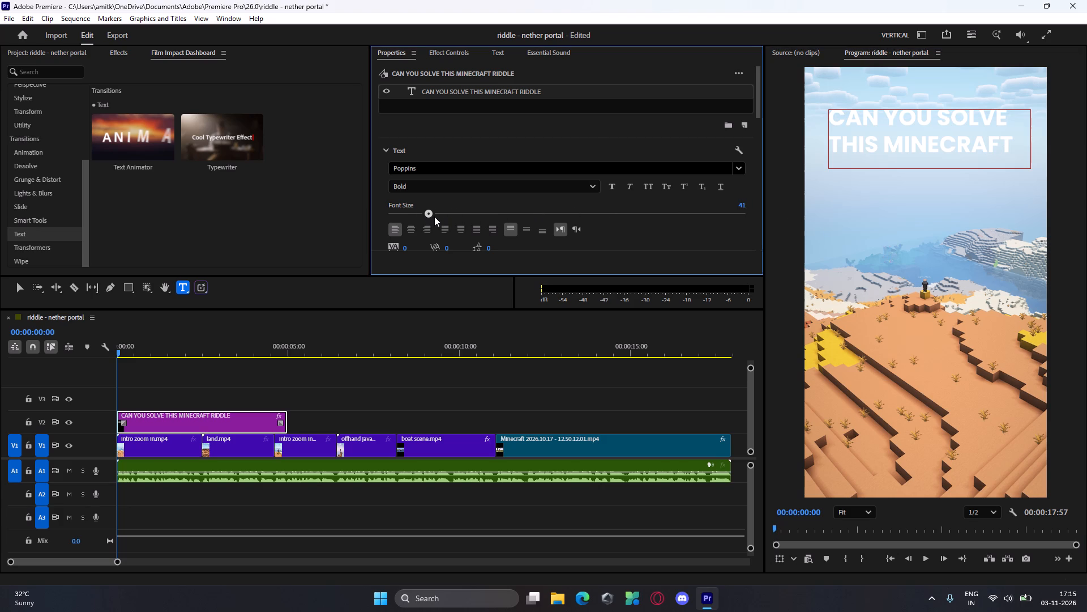
pyautogui.moveTo(434, 216); pyautogui.dragTo(436, 216)
pyautogui.moveTo(833, 122); pyautogui.dragTo(1082, 157)
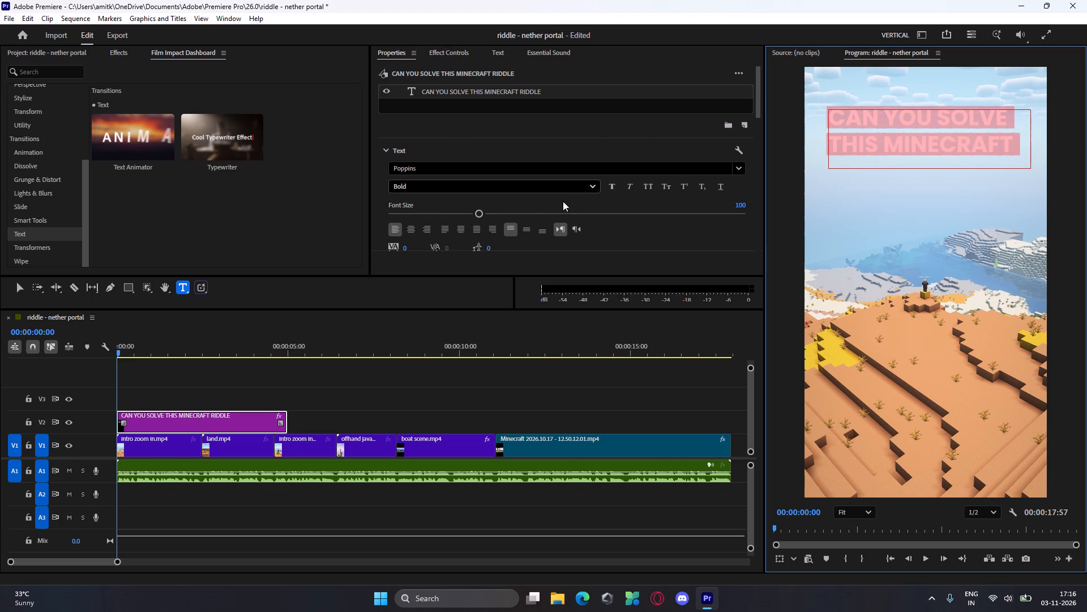
pyautogui.moveTo(480, 212); pyautogui.dragTo(460, 211)
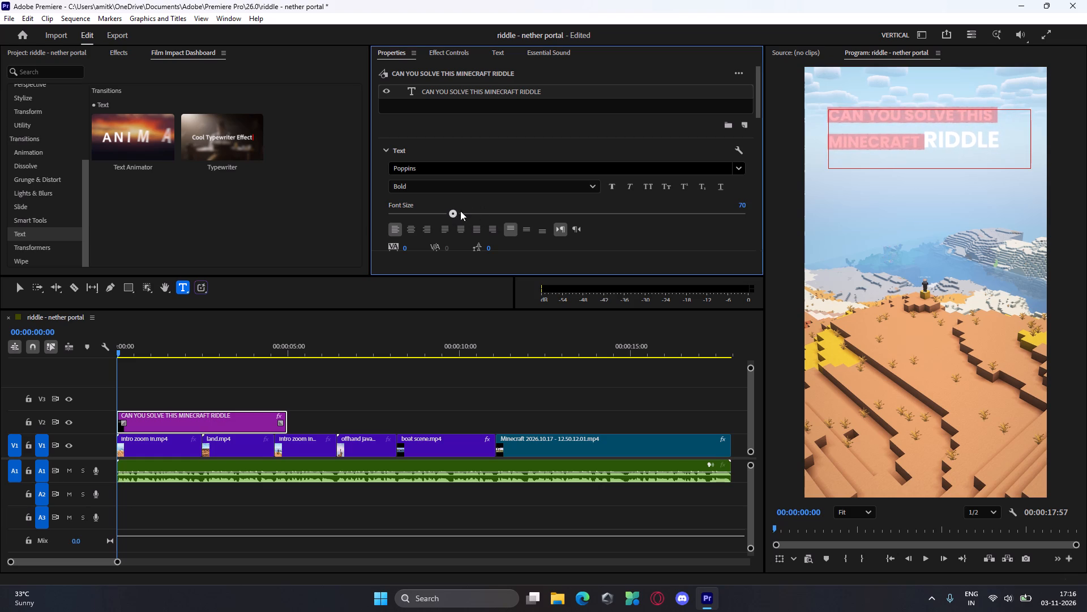
pyautogui.moveTo(460, 211); pyautogui.dragTo(453, 214)
pyautogui.moveTo(1016, 139); pyautogui.dragTo(804, 101)
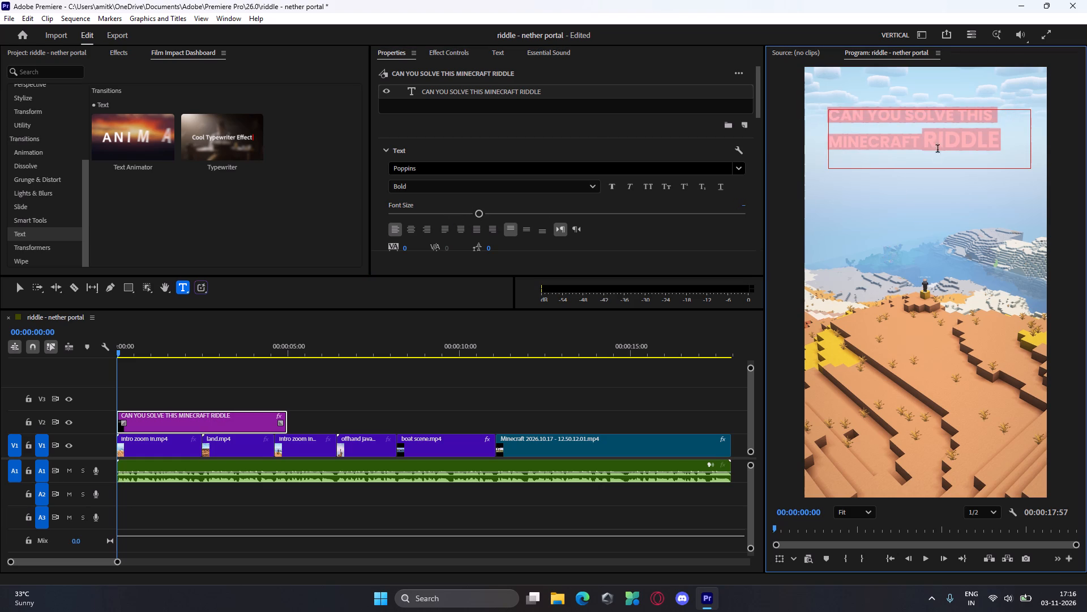
pyautogui.click(935, 158)
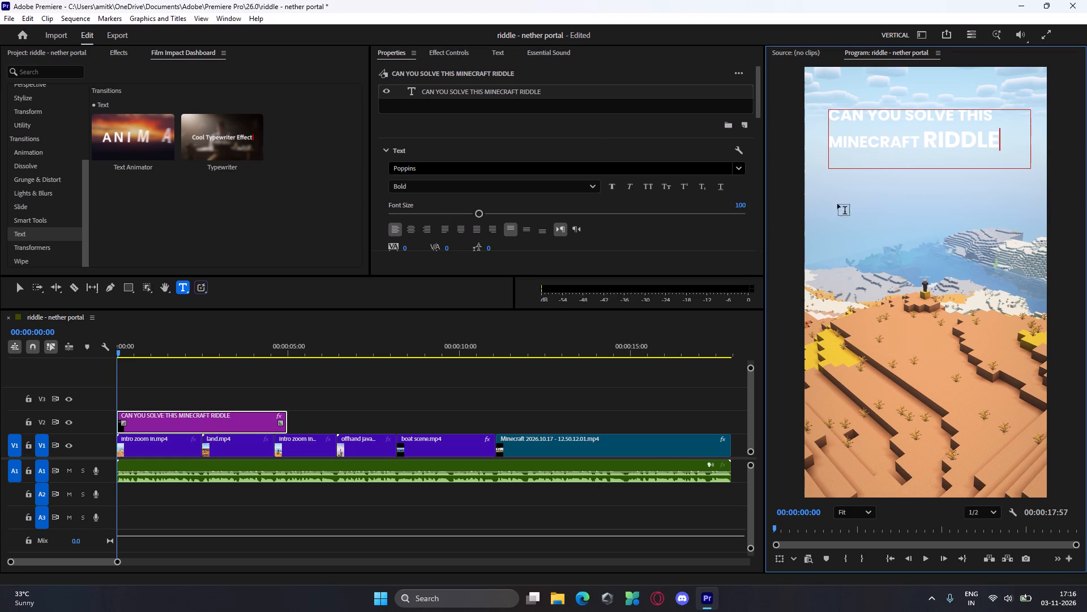
pyautogui.moveTo(920, 145); pyautogui.dragTo(811, 105)
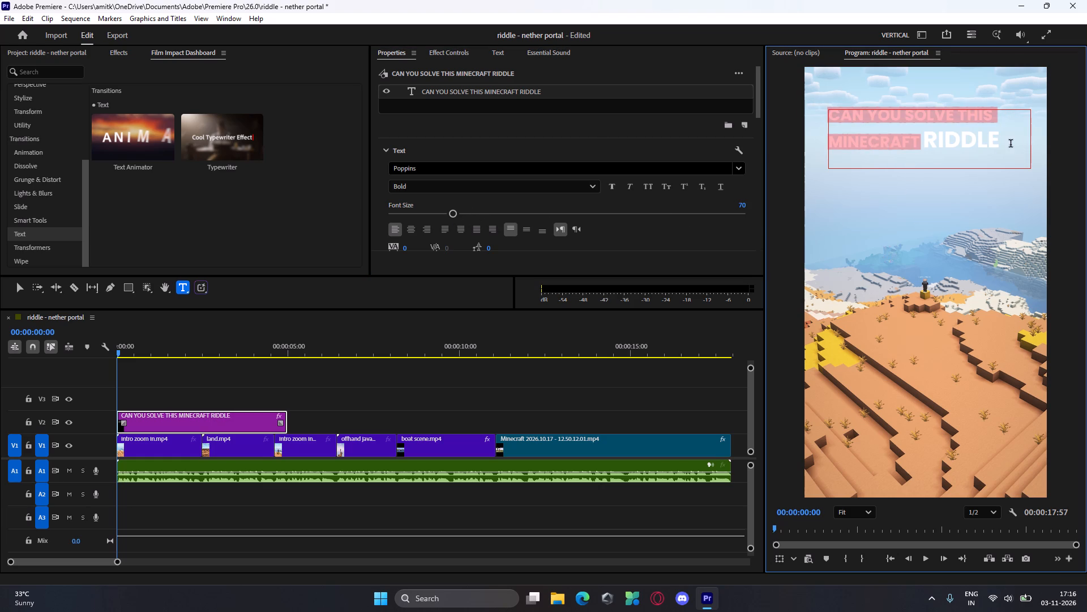
pyautogui.moveTo(1011, 146); pyautogui.dragTo(926, 144)
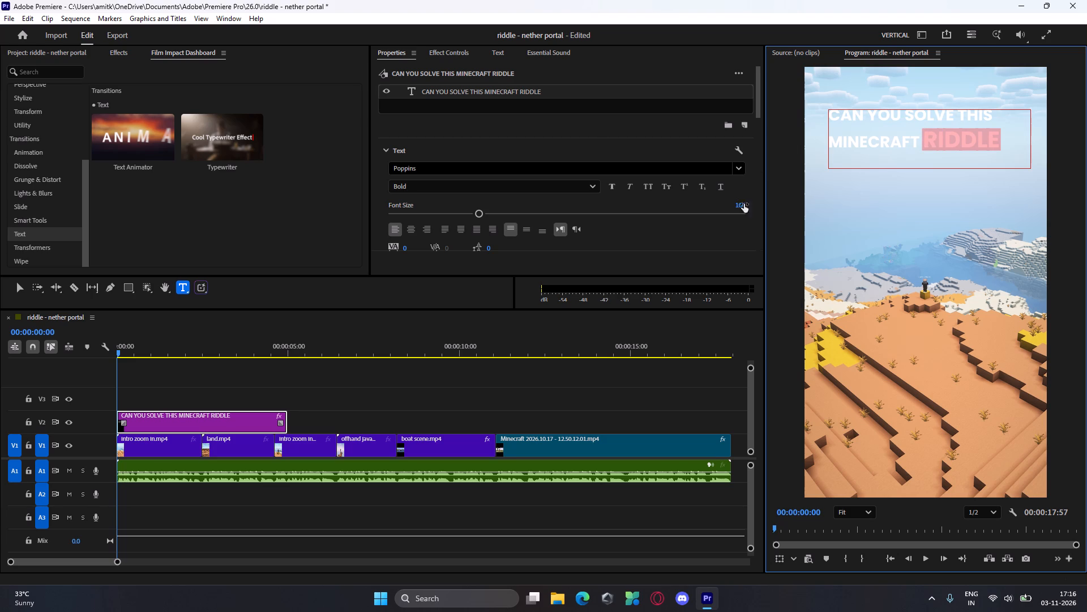
pyautogui.click(740, 206)
pyautogui.write('70')
pyautogui.press('Return')
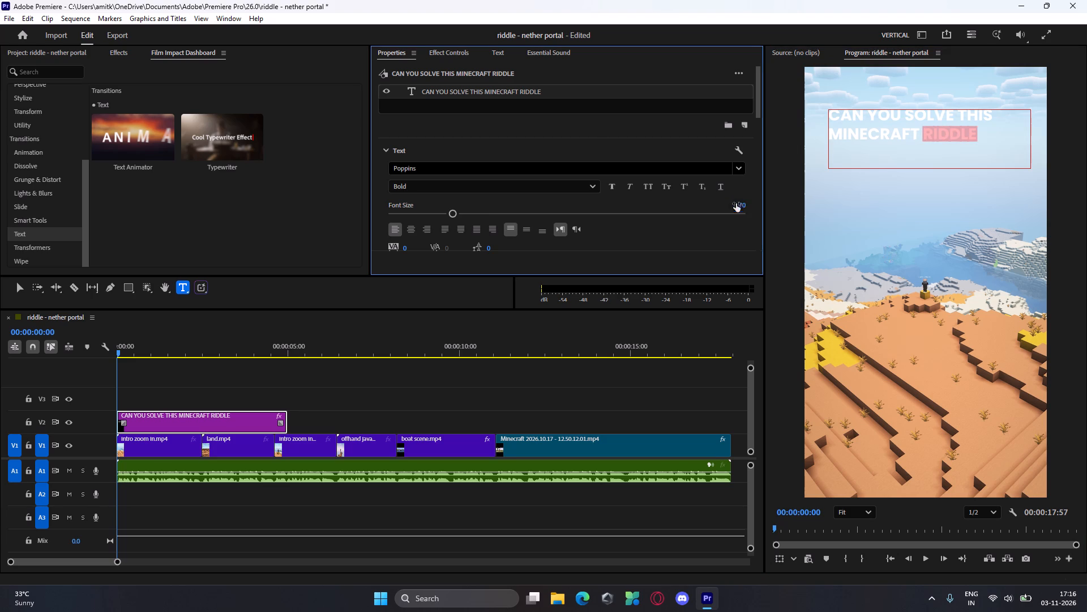
# Centre-align the whole riddle title and set its font size to 84.
pyautogui.moveTo(1015, 136); pyautogui.dragTo(813, 124)
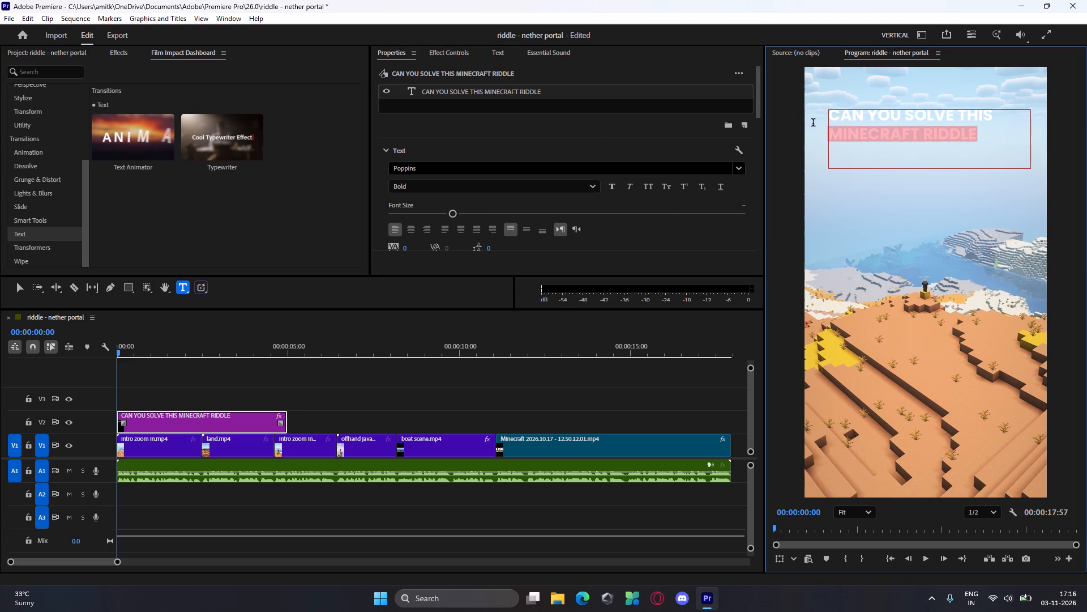
pyautogui.moveTo(813, 124); pyautogui.dragTo(810, 113)
pyautogui.moveTo(452, 214); pyautogui.dragTo(465, 215)
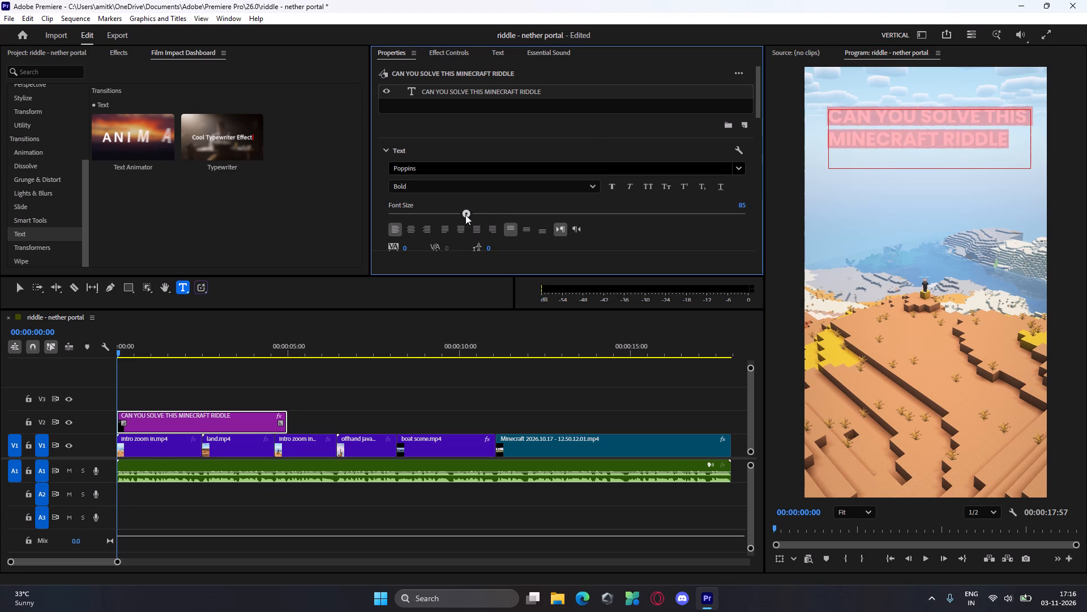
pyautogui.moveTo(465, 215); pyautogui.dragTo(460, 216)
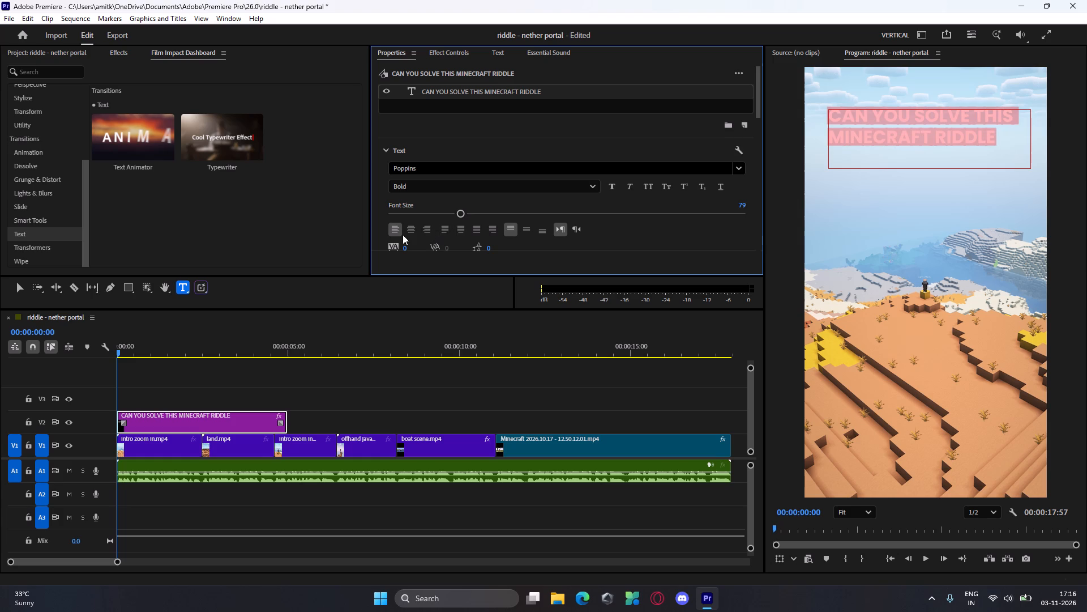
pyautogui.click(414, 232)
pyautogui.click(459, 211)
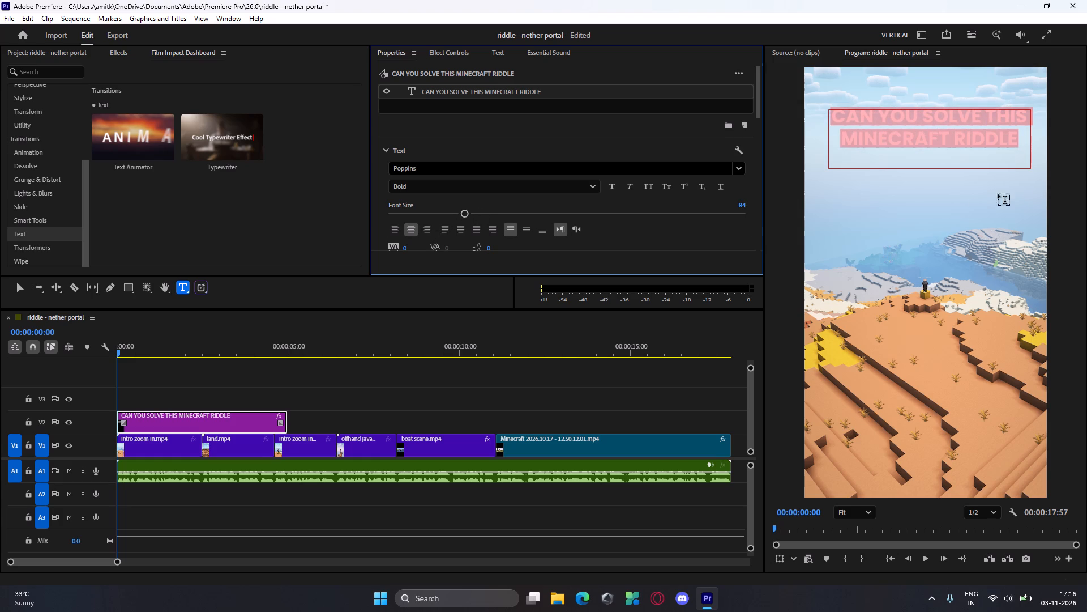
# Recolour only the word MINECRAFT in the title with a pure red fill.
pyautogui.click(877, 146)
pyautogui.moveTo(842, 141); pyautogui.dragTo(945, 143)
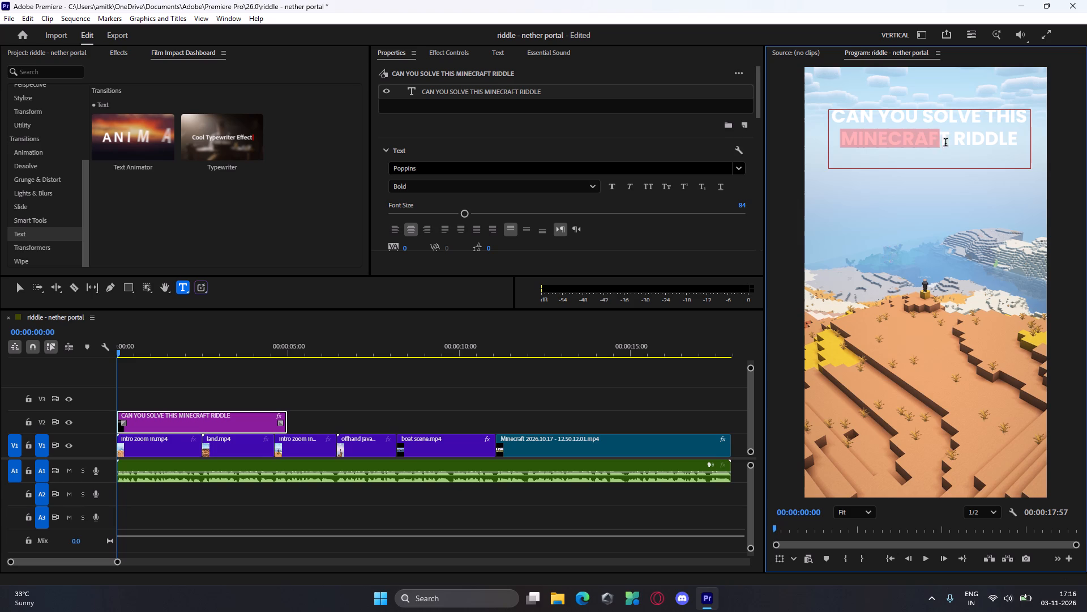
pyautogui.moveTo(945, 143); pyautogui.dragTo(948, 143)
pyautogui.scroll(-4, 481, 154)
pyautogui.scroll(-9, 468, 216)
pyautogui.click(414, 176)
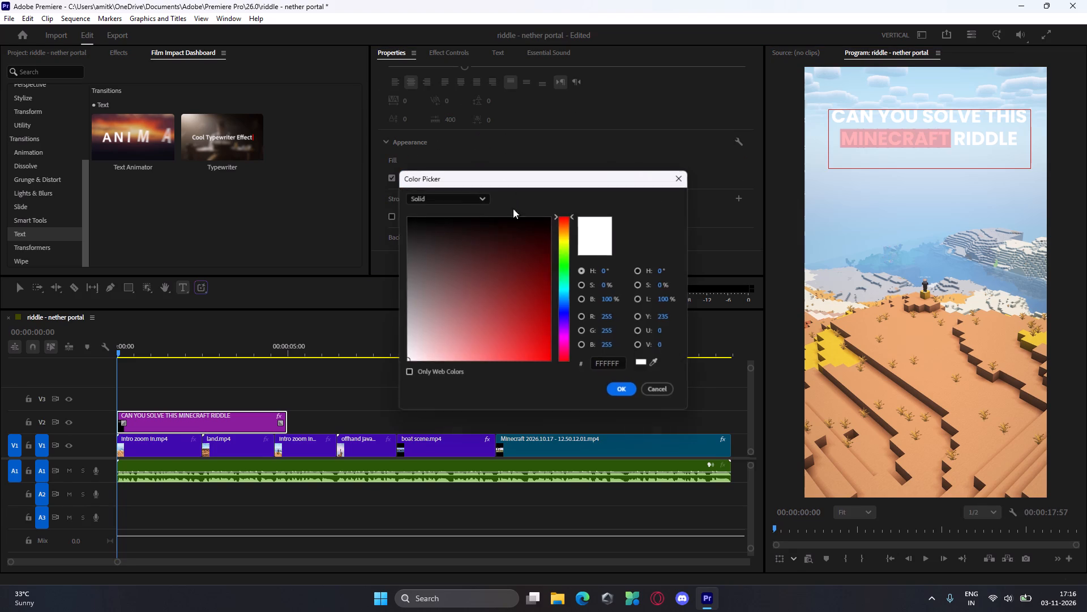
pyautogui.moveTo(503, 258); pyautogui.dragTo(604, 451)
pyautogui.click(627, 393)
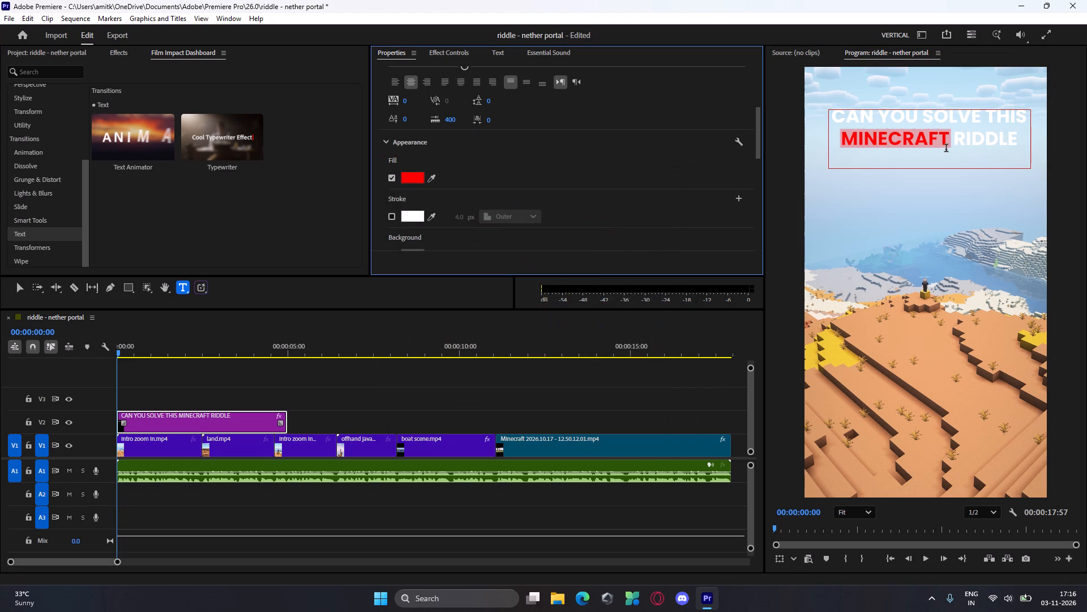
# Add a black shadow with 100 opacity to the title text.
pyautogui.click(957, 157)
pyautogui.scroll(-4, 504, 165)
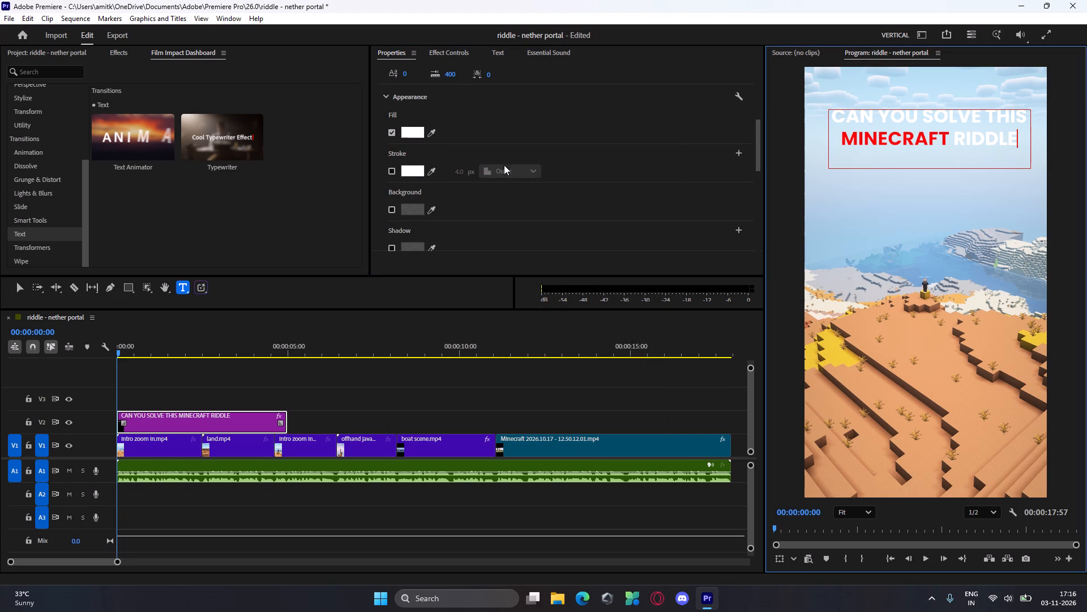
pyautogui.scroll(-9, 571, 140)
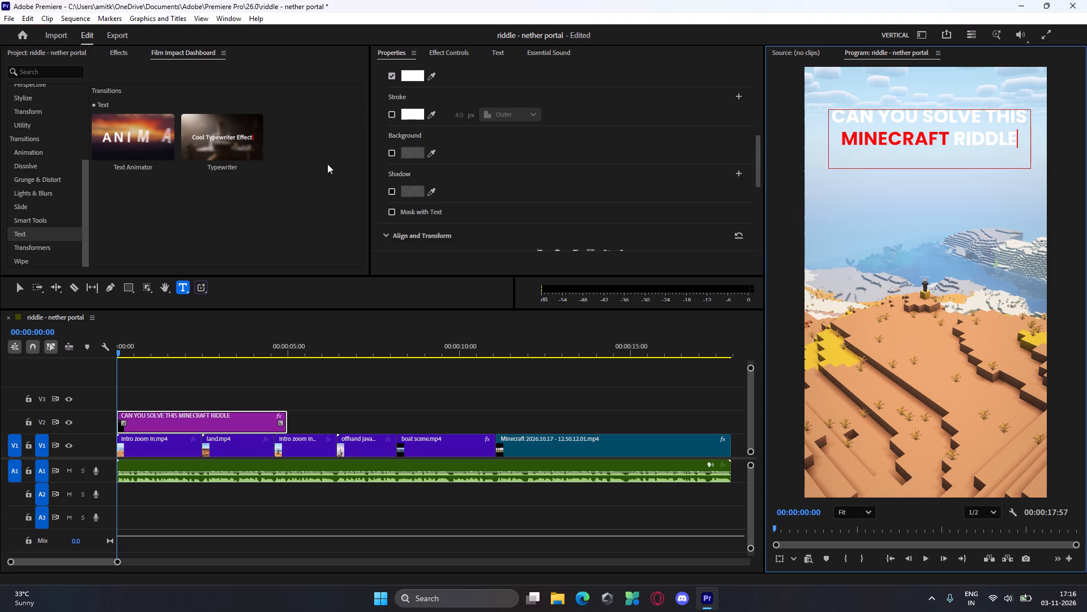
pyautogui.click(392, 151)
pyautogui.click(408, 148)
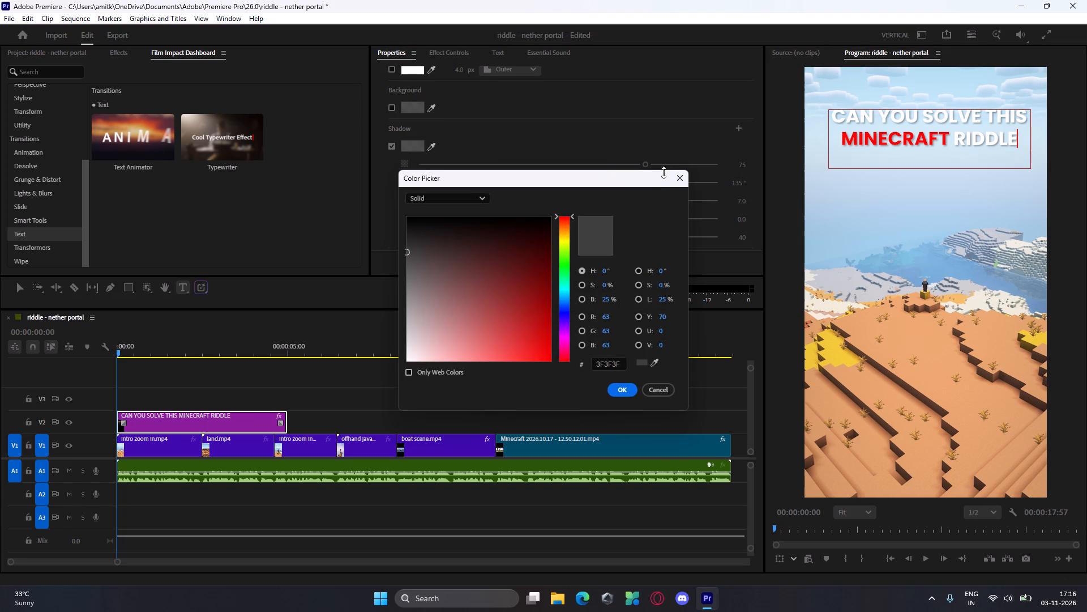
pyautogui.moveTo(532, 233); pyautogui.dragTo(511, 186)
pyautogui.click(620, 385)
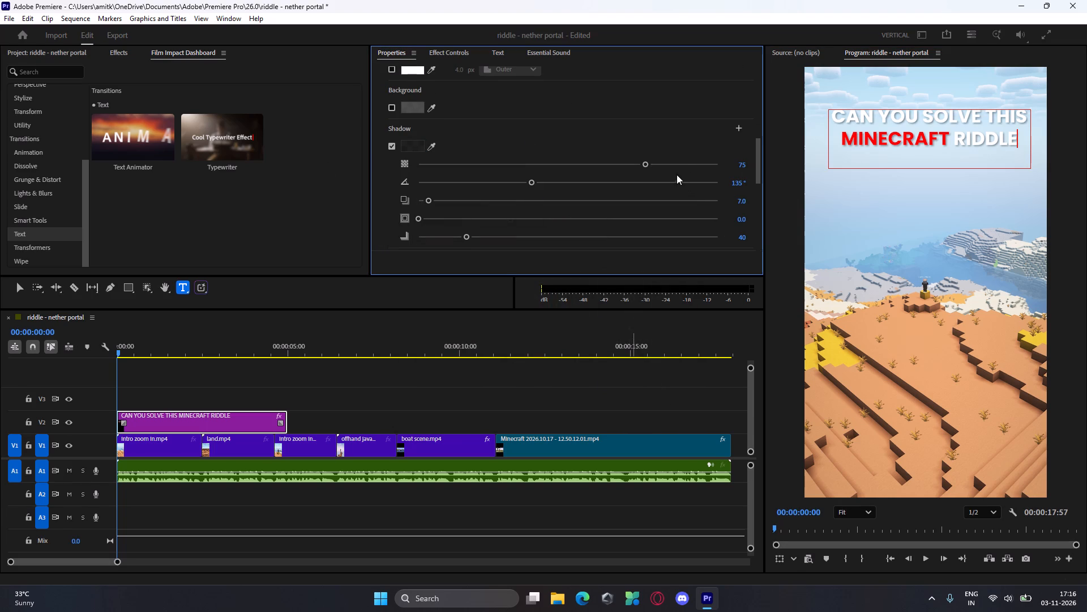
pyautogui.moveTo(681, 165); pyautogui.dragTo(777, 164)
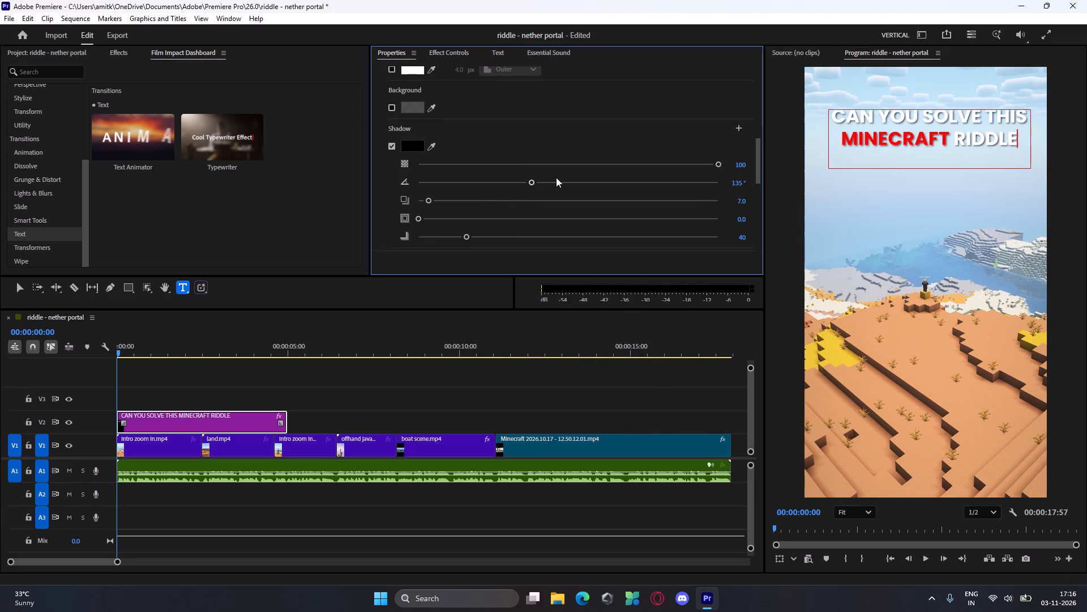
pyautogui.click(551, 124)
# Add a question mark after RIDDLE at the end of the title and finish editing the text.
pyautogui.scroll(8, 559, 136)
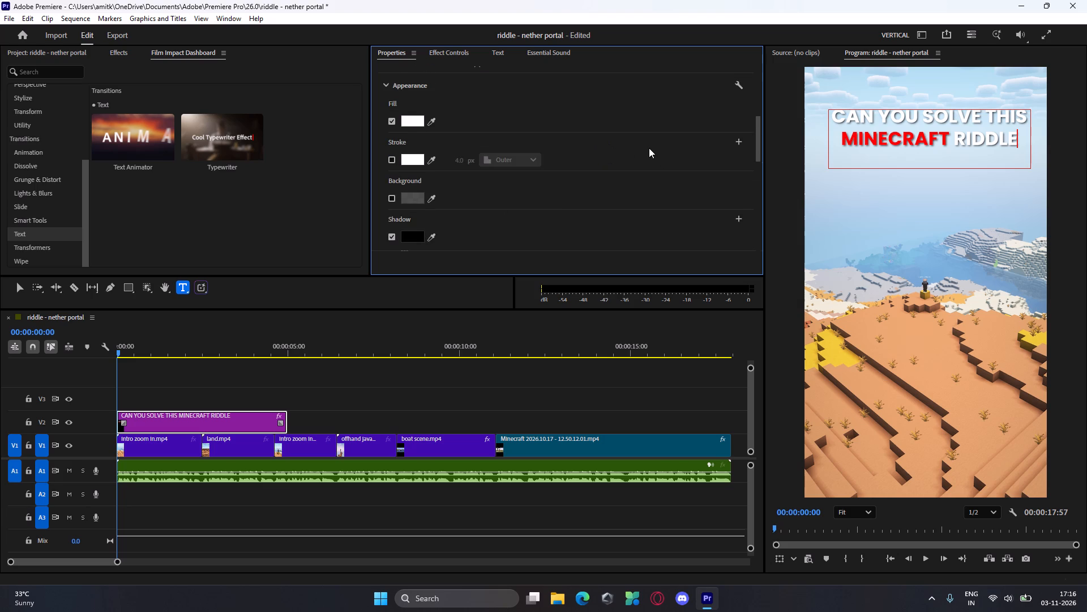
pyautogui.scroll(5, 574, 125)
pyautogui.scroll(-5, 512, 173)
pyautogui.scroll(-2, 563, 192)
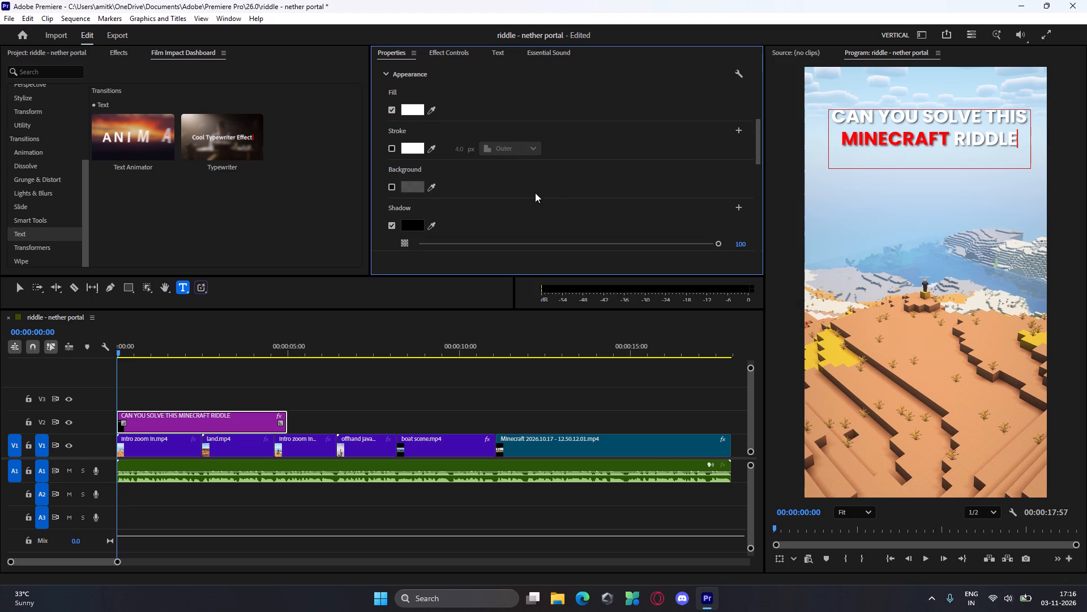
pyautogui.scroll(4, 621, 184)
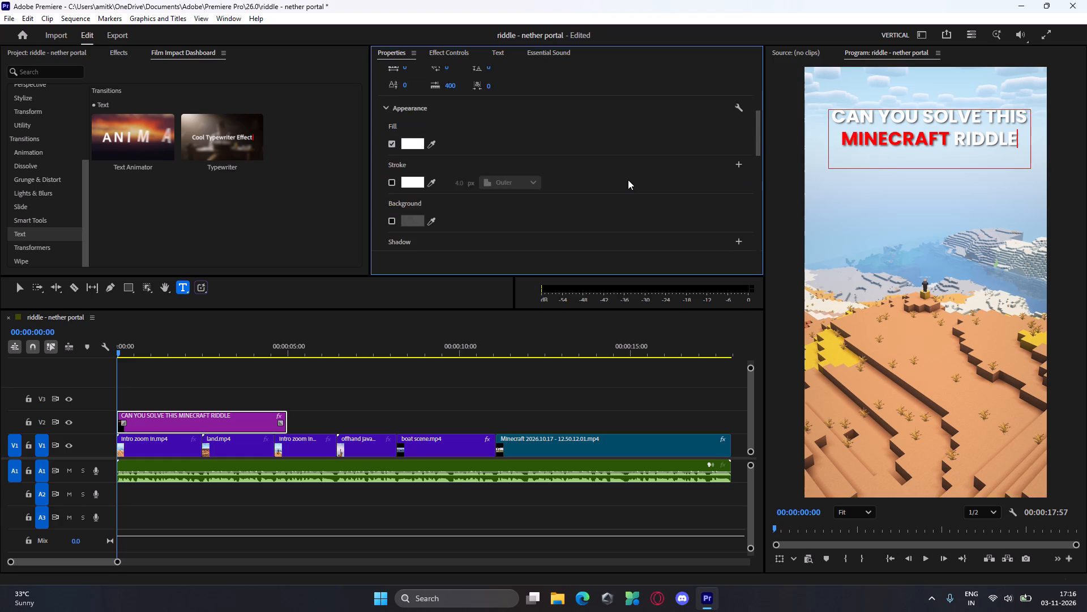
pyautogui.scroll(13, 628, 180)
pyautogui.scroll(2, 436, 104)
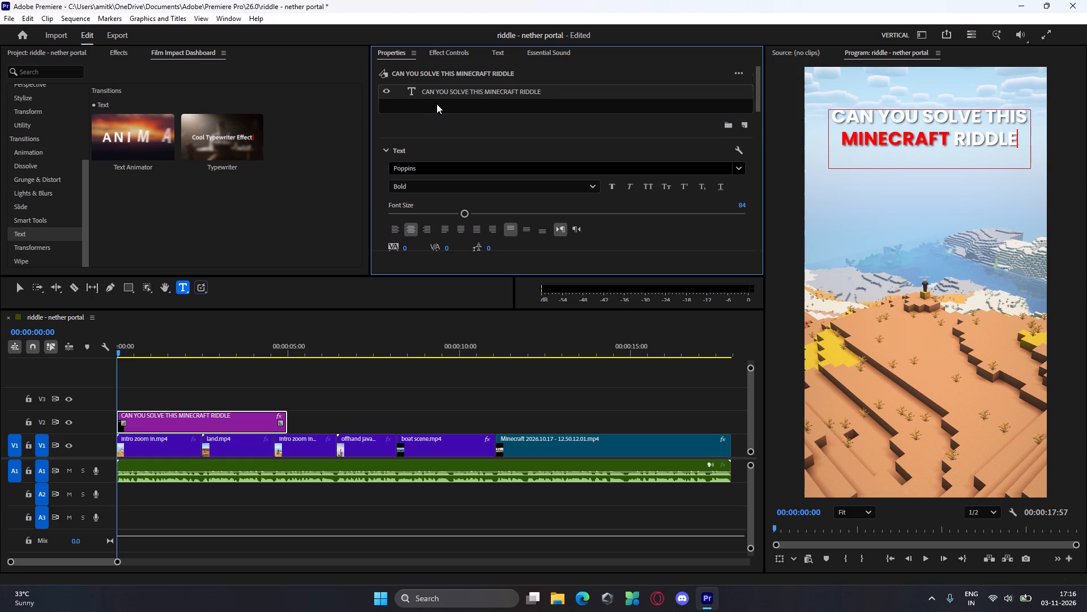
pyautogui.scroll(2, 436, 104)
pyautogui.hotkey('shift', '?')
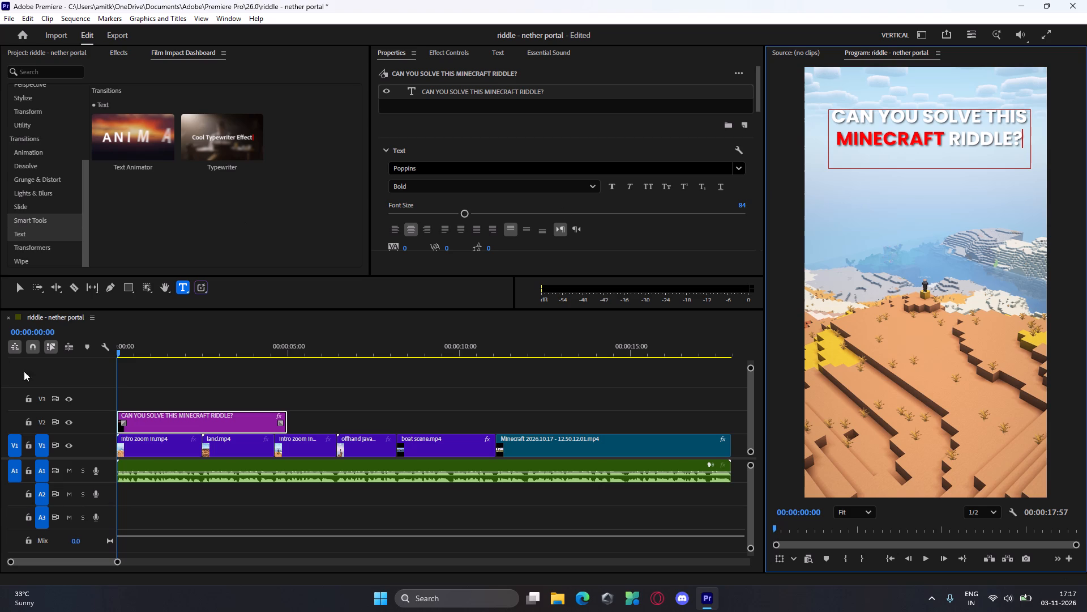
pyautogui.click(23, 290)
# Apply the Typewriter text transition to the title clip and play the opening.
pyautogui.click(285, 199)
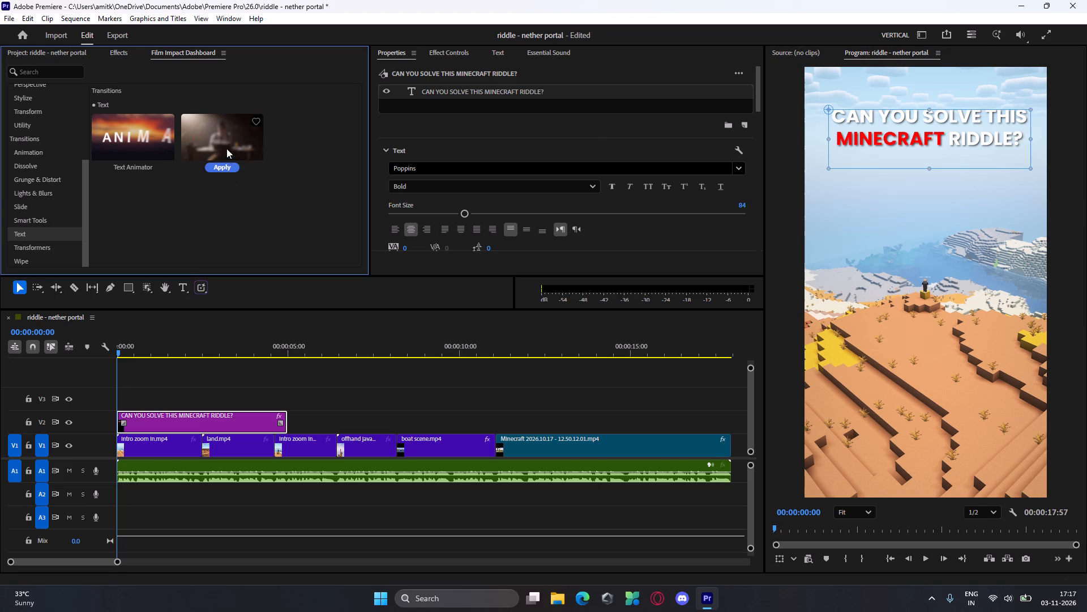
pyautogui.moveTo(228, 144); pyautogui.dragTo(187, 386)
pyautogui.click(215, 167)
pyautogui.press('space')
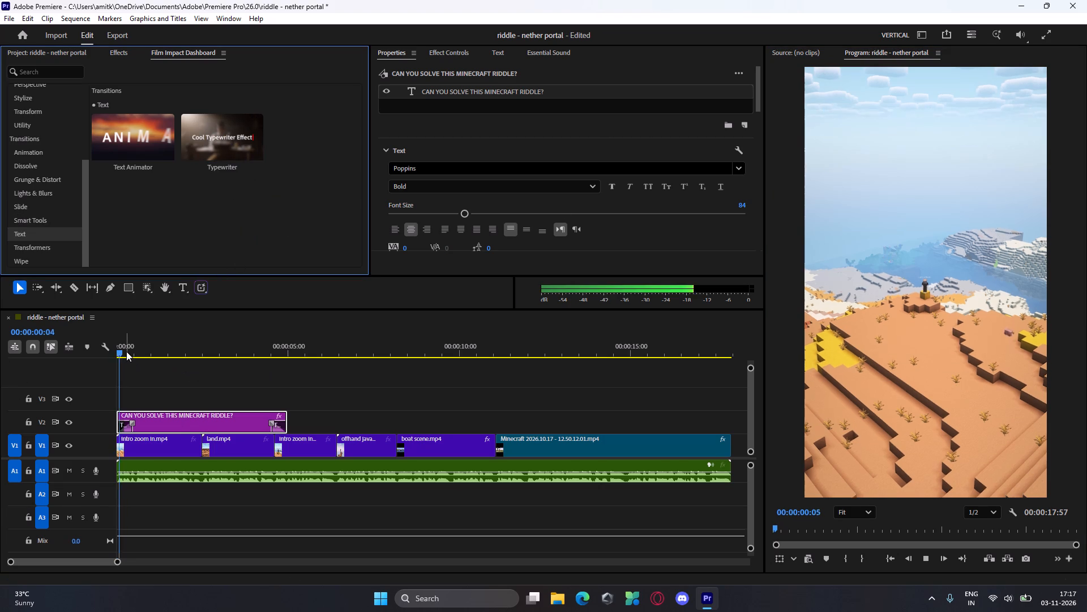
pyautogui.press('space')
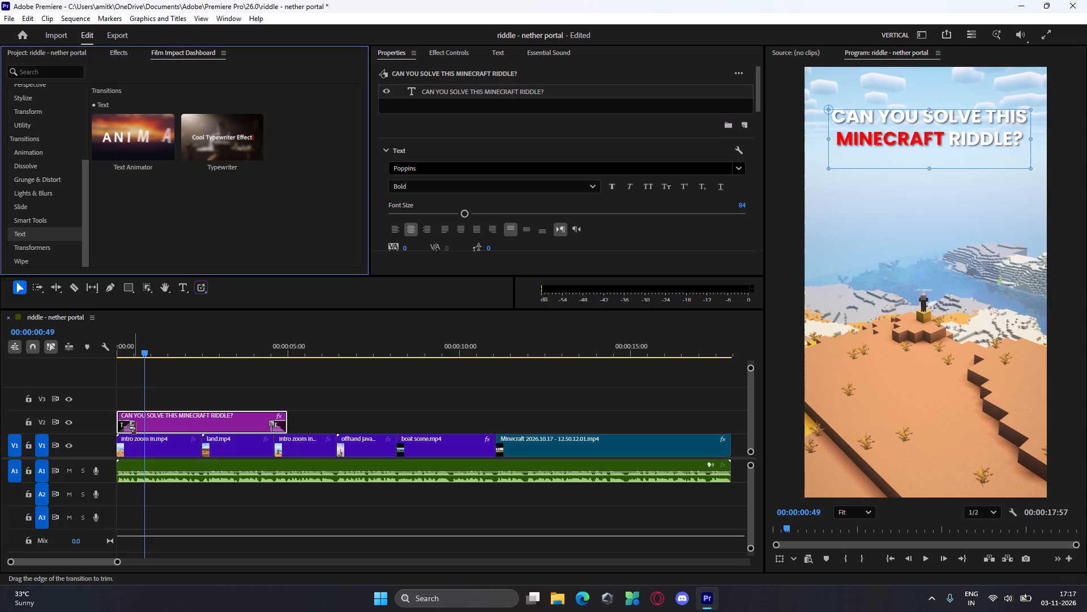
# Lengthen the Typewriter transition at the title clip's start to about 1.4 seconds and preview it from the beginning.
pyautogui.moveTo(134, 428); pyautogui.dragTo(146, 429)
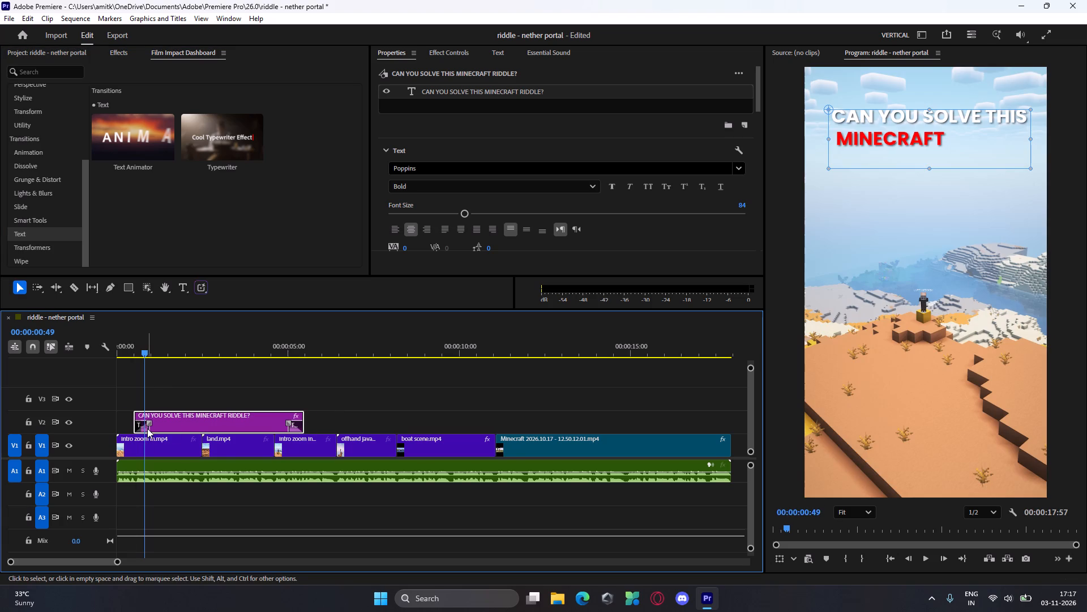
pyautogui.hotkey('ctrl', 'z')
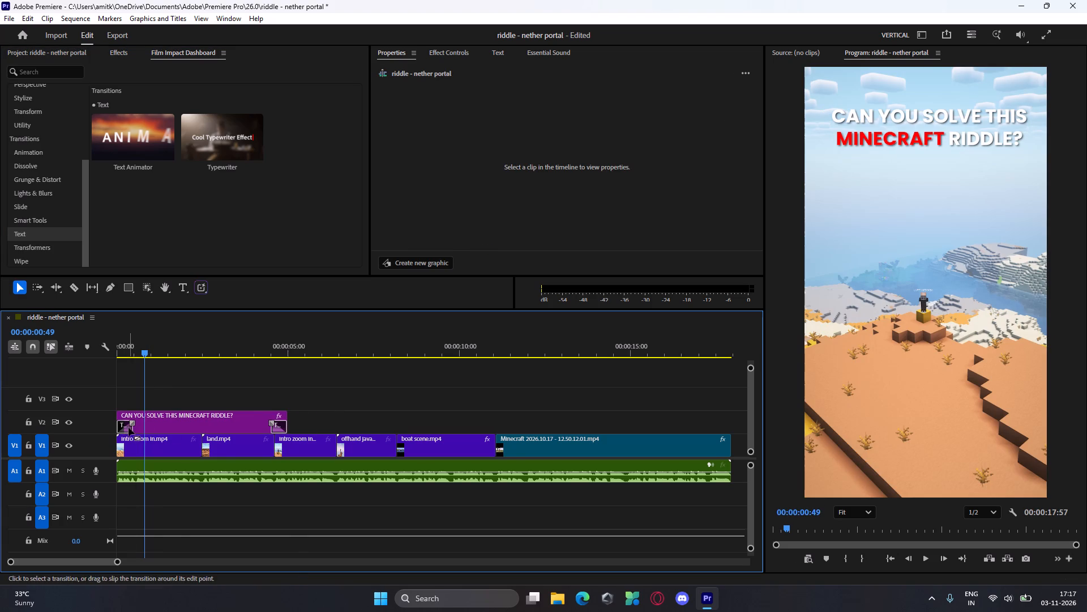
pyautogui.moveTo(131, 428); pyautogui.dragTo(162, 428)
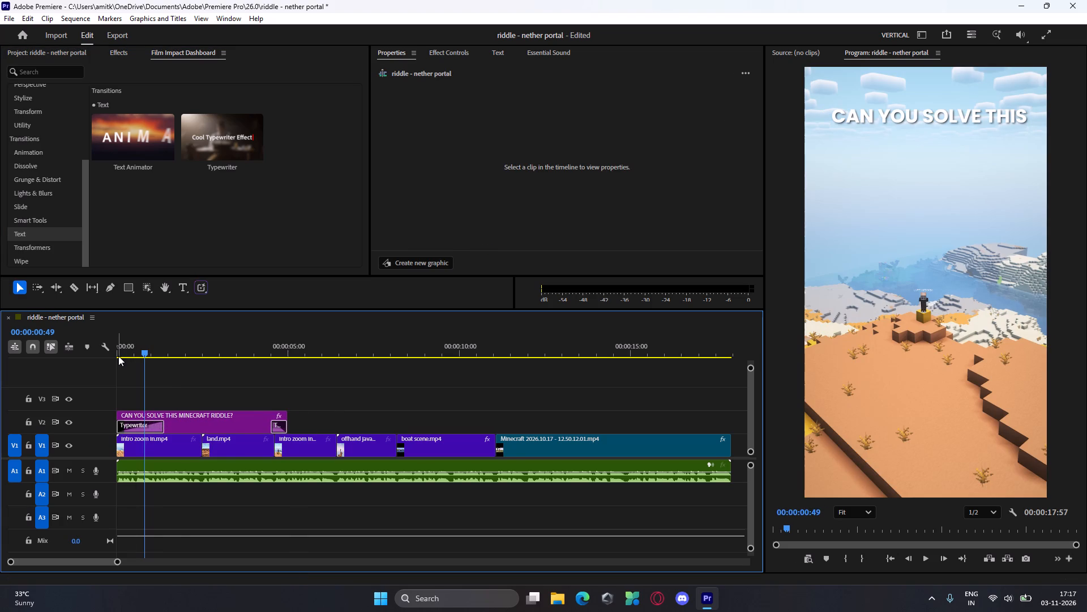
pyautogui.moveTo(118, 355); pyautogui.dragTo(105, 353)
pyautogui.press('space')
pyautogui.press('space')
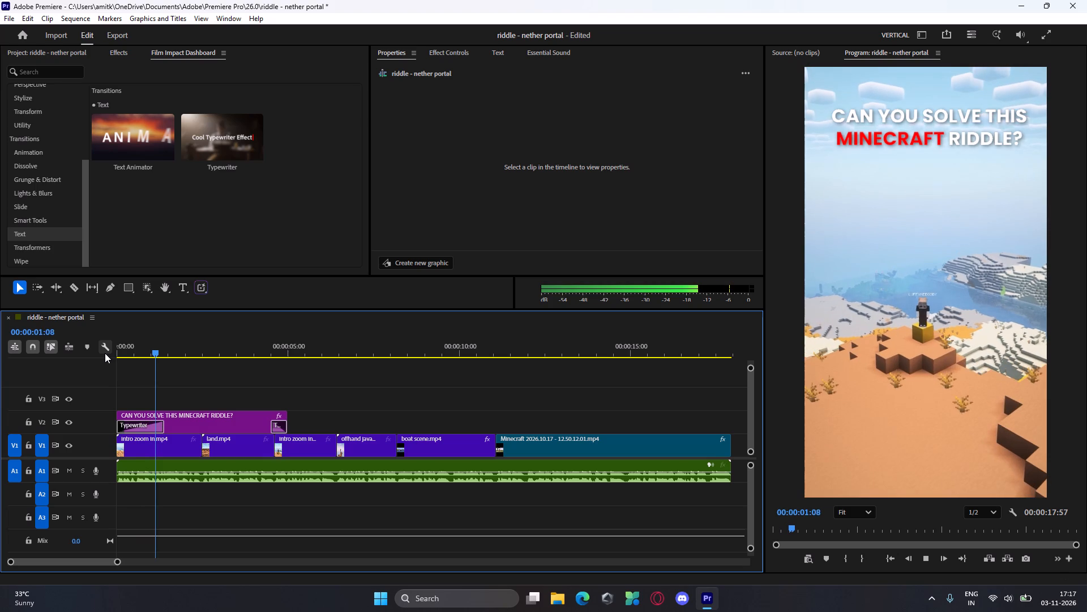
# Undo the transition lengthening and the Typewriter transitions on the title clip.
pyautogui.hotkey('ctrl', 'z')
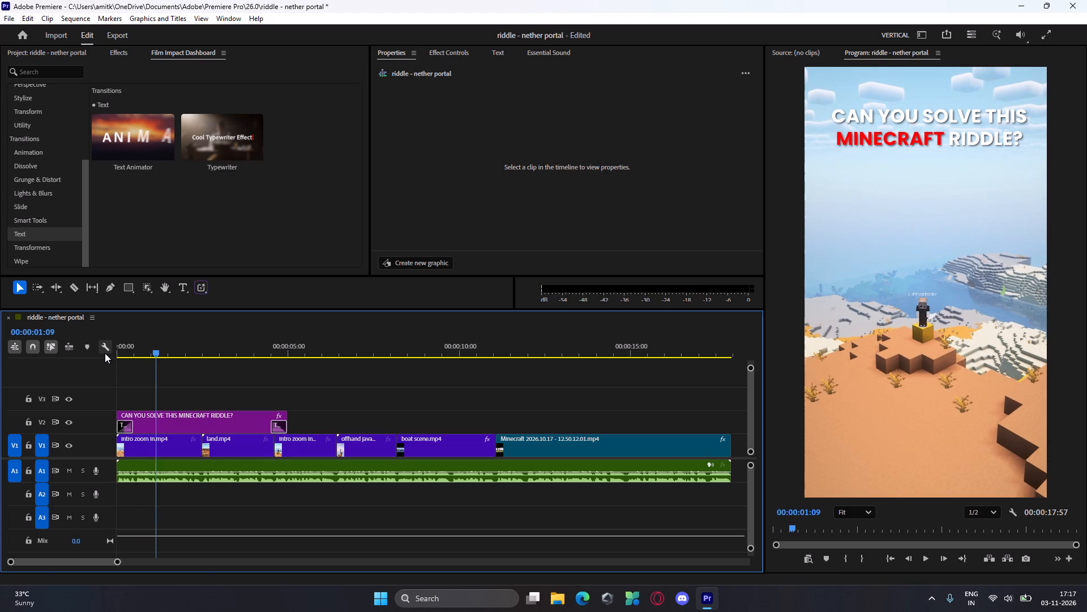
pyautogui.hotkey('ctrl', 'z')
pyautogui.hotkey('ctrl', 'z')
# Lower the riddle title clip's opacity to 27% at the sequence start and turn on opacity keyframing there.
pyautogui.click(145, 419)
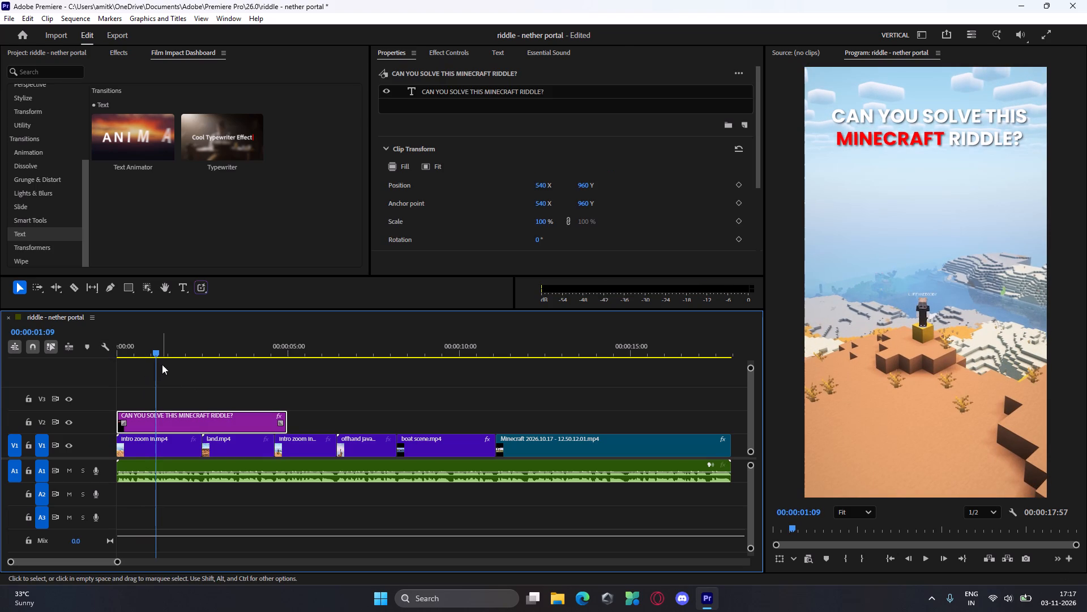
pyautogui.moveTo(159, 352); pyautogui.dragTo(29, 347)
pyautogui.press('space')
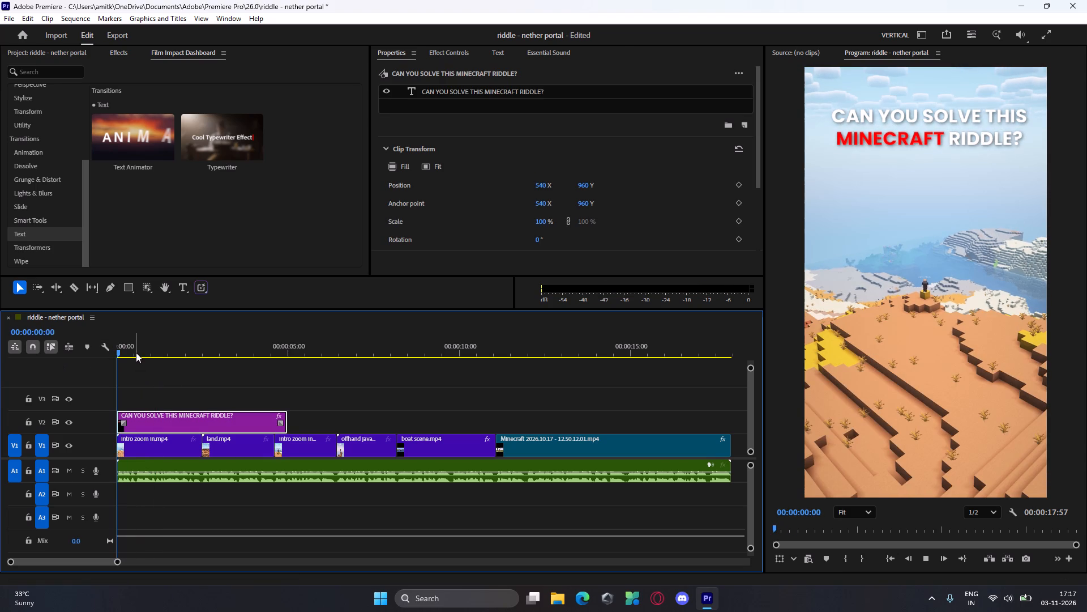
pyautogui.press('space')
pyautogui.moveTo(142, 352); pyautogui.dragTo(69, 352)
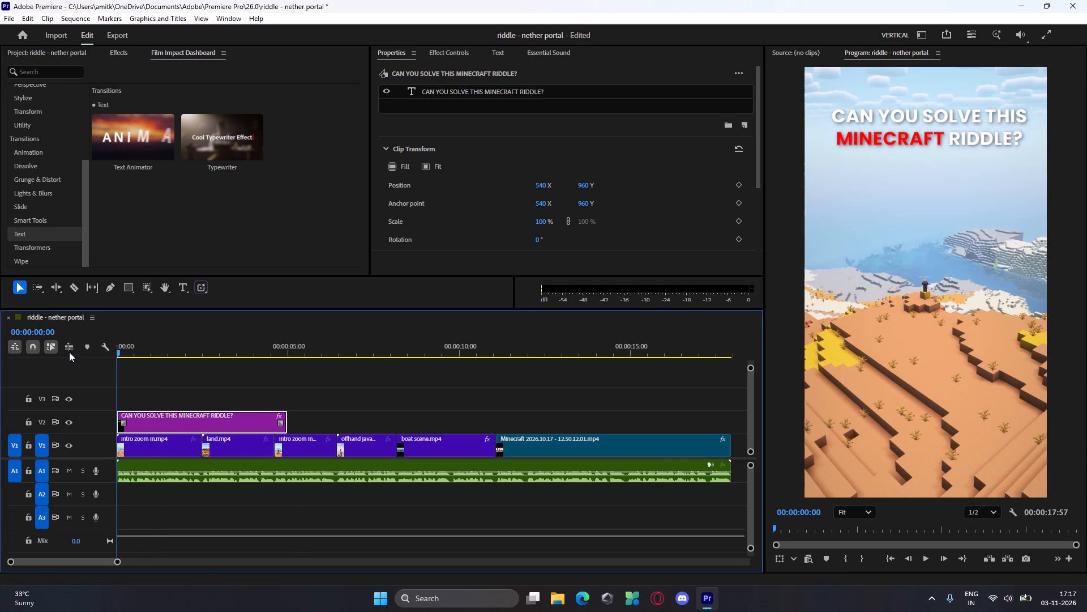
pyautogui.moveTo(69, 352); pyautogui.dragTo(28, 350)
pyautogui.click(194, 426)
pyautogui.click(442, 53)
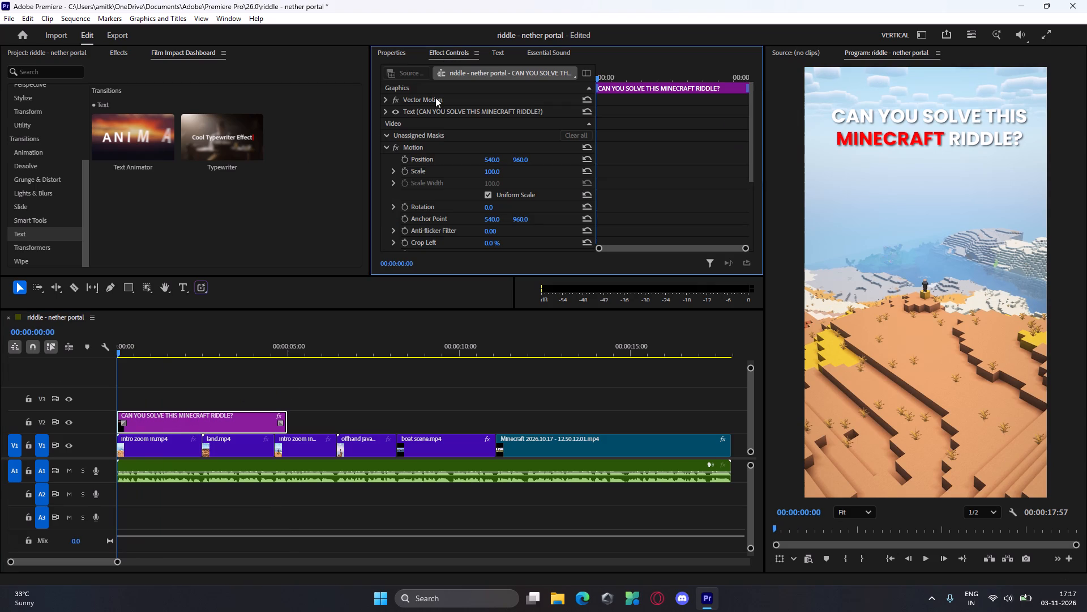
pyautogui.scroll(-6, 454, 177)
pyautogui.scroll(3, 454, 177)
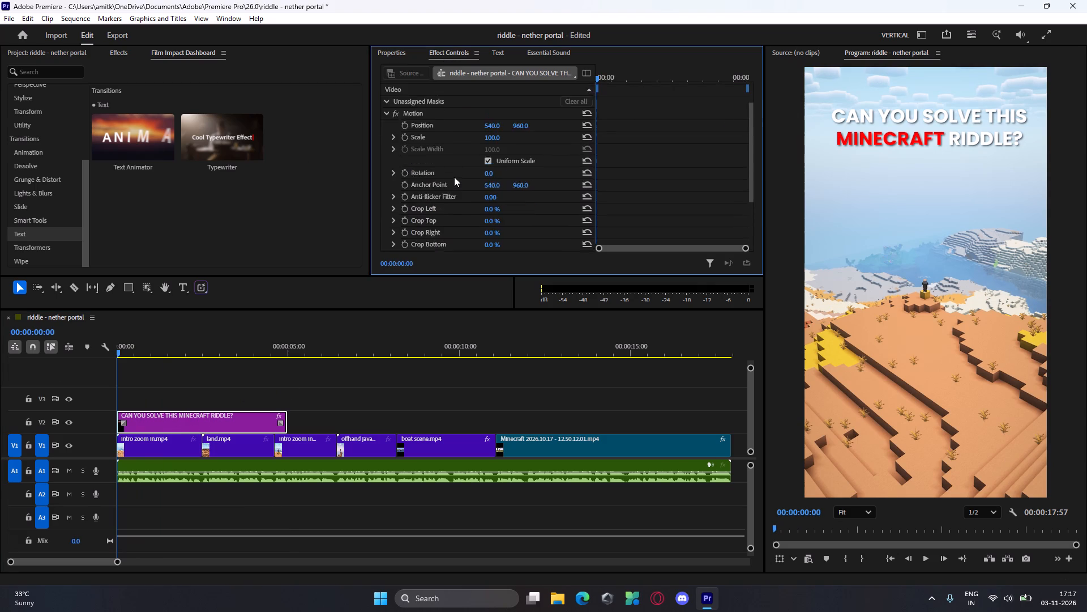
pyautogui.scroll(2, 454, 177)
pyautogui.scroll(-10, 468, 161)
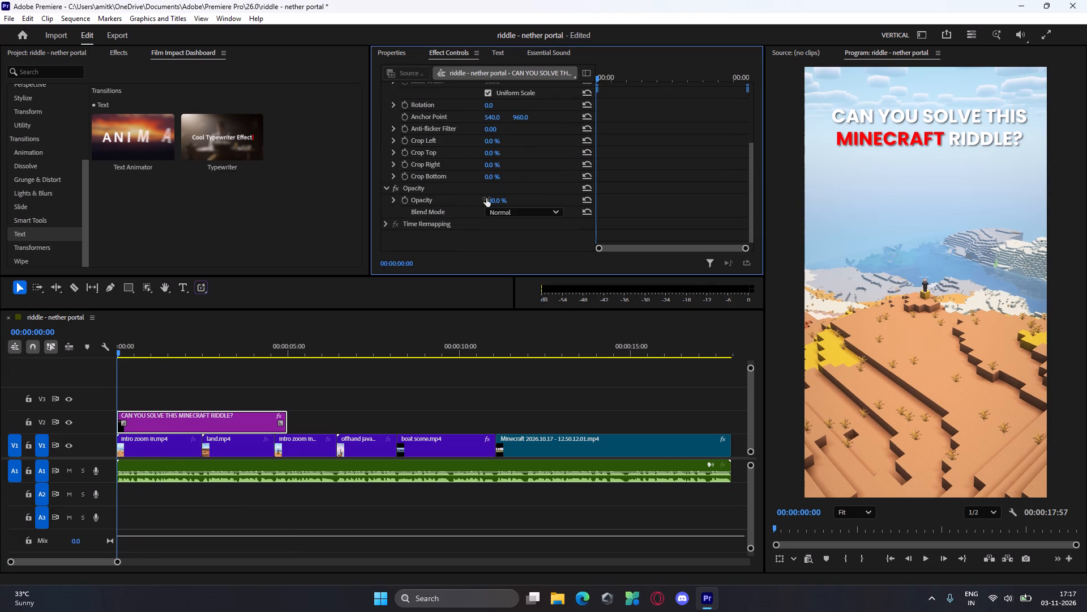
pyautogui.moveTo(493, 198); pyautogui.dragTo(183, 205)
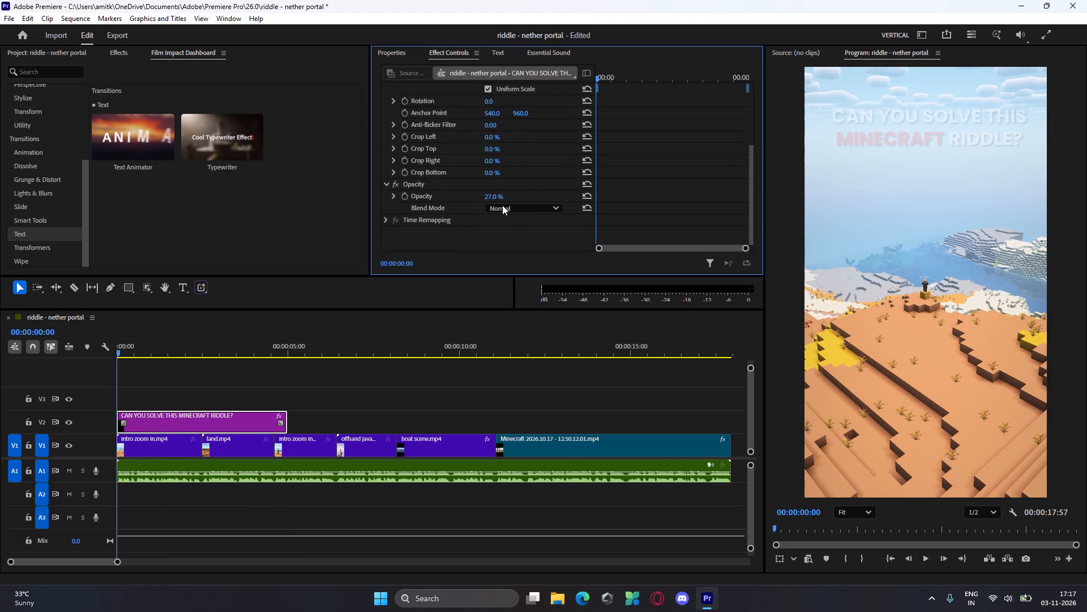
pyautogui.click(405, 197)
# Add an opacity keyframe of 100% to the title clip at 00:00:00:15.
pyautogui.moveTo(118, 354); pyautogui.dragTo(127, 356)
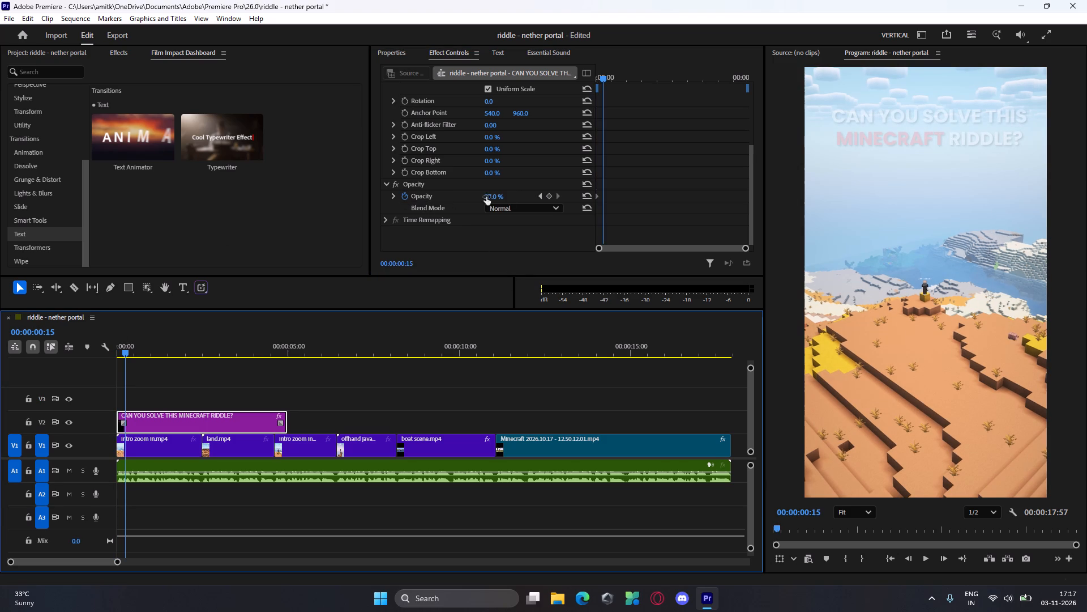
pyautogui.moveTo(489, 197); pyautogui.dragTo(655, 209)
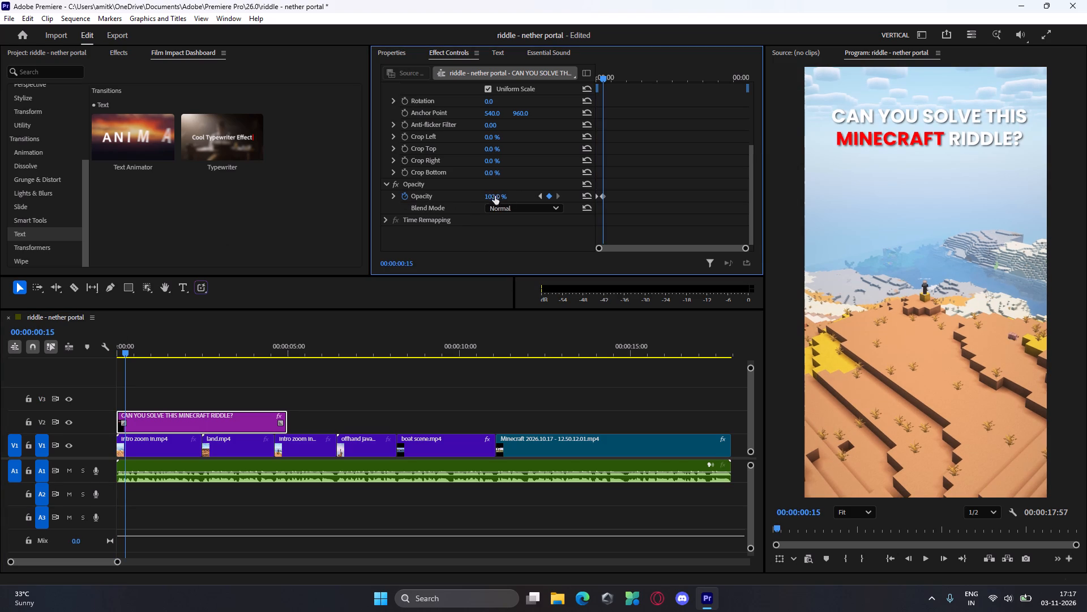
# Set the title clip's opacity keyframe at 00:00:00:00 to 0%.
pyautogui.moveTo(124, 350); pyautogui.dragTo(20, 352)
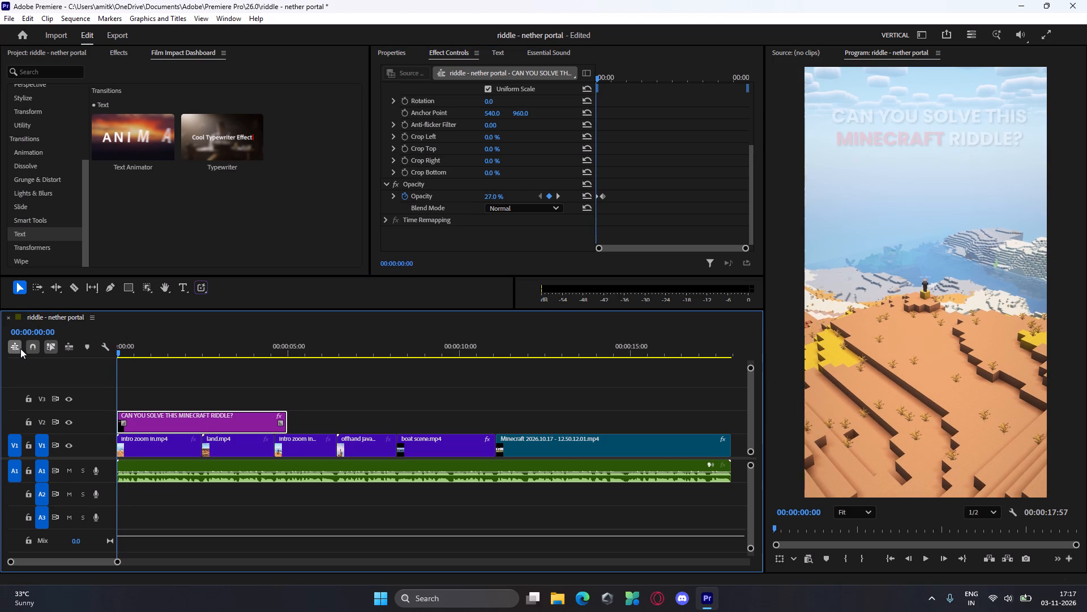
pyautogui.moveTo(495, 195); pyautogui.dragTo(374, 196)
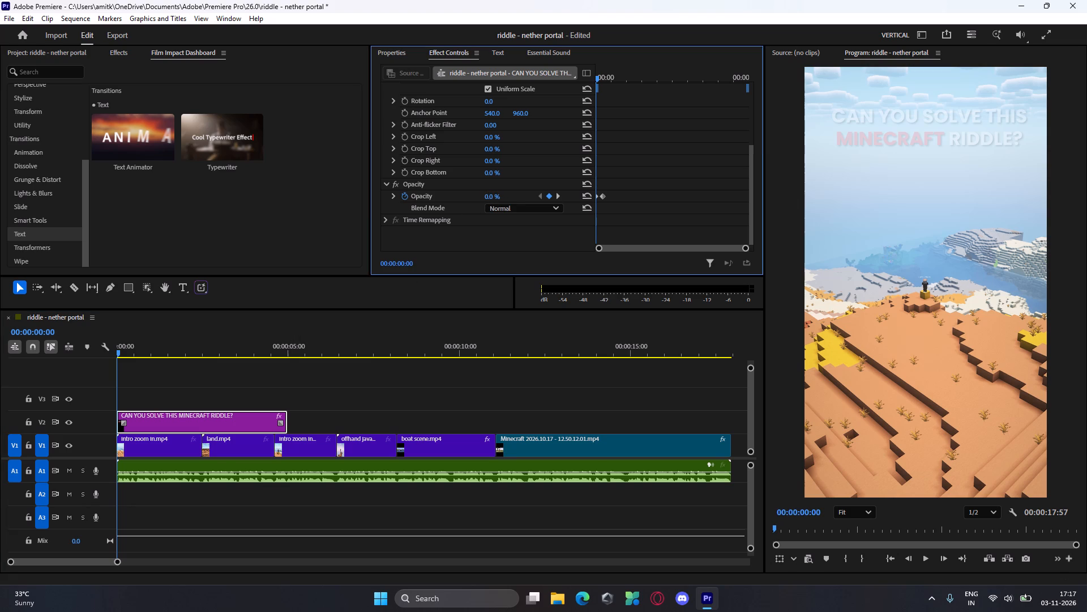
pyautogui.moveTo(374, 196); pyautogui.dragTo(238, 193)
# Play the opening repeatedly from the start to check how the title fades in.
pyautogui.press('space')
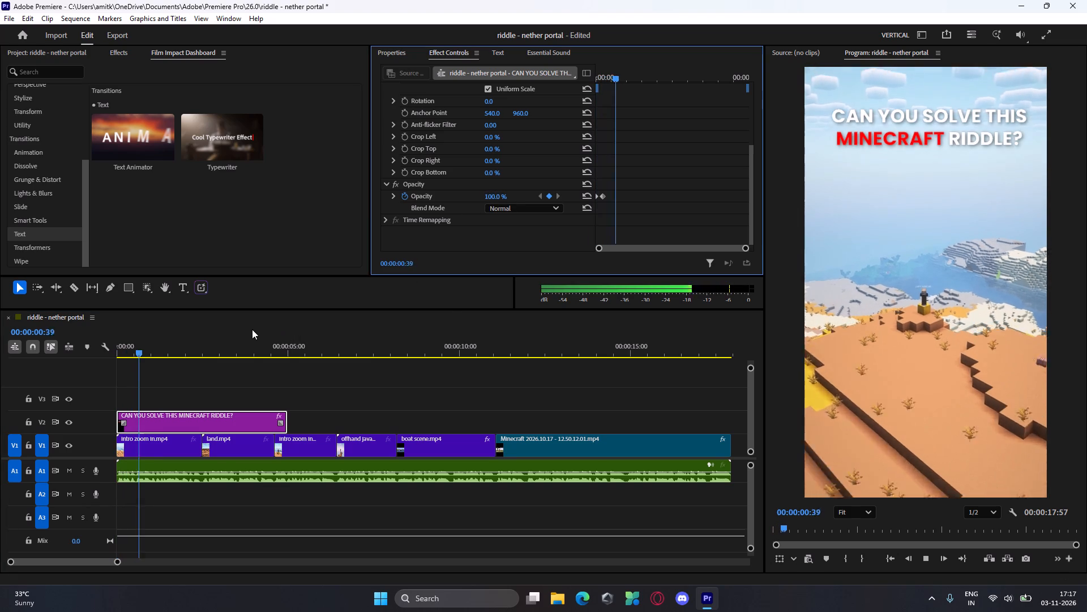
pyautogui.moveTo(131, 358); pyautogui.dragTo(0, 348)
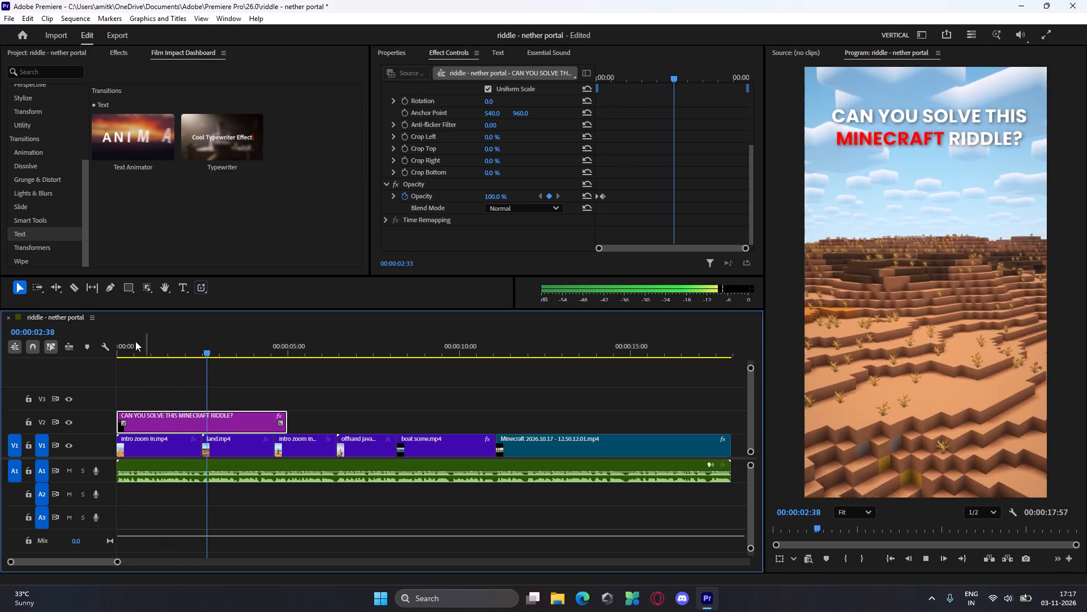
pyautogui.moveTo(128, 344); pyautogui.dragTo(98, 351)
pyautogui.press('space')
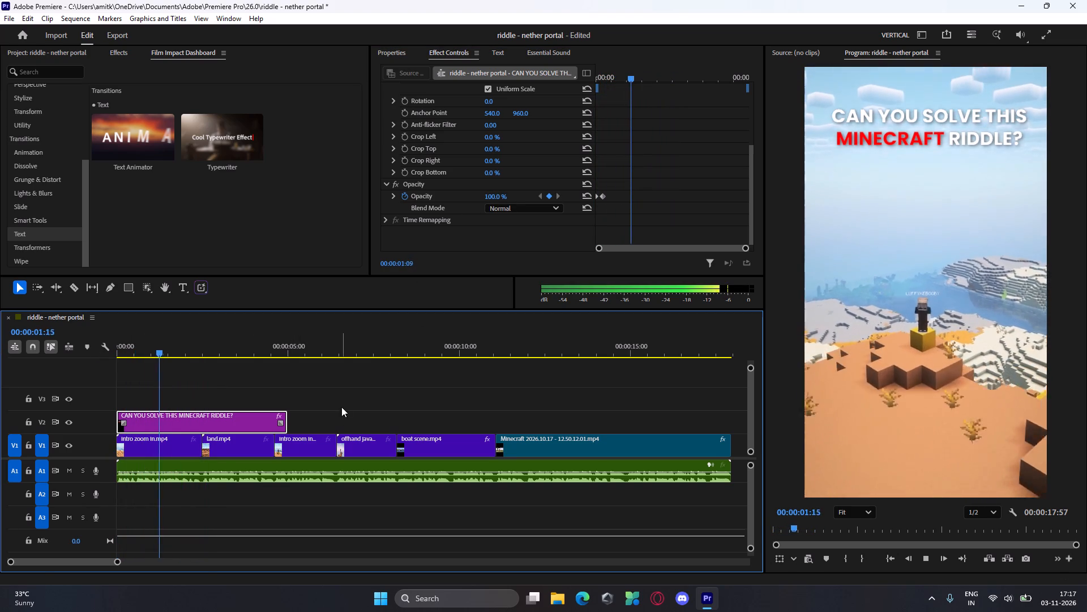
pyautogui.press('space')
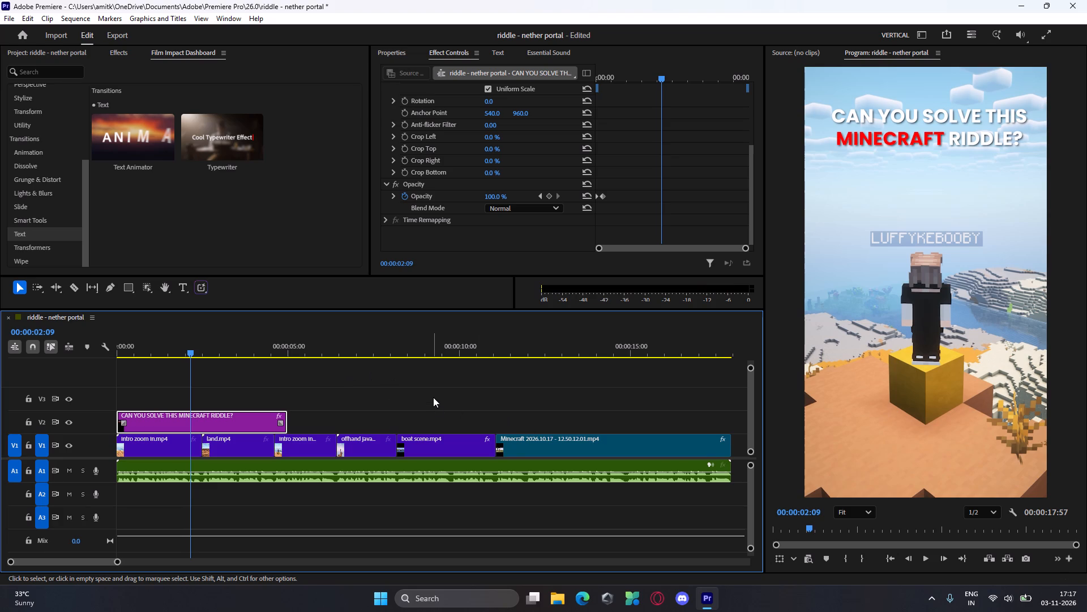
pyautogui.moveTo(141, 352); pyautogui.dragTo(0, 344)
pyautogui.press('space')
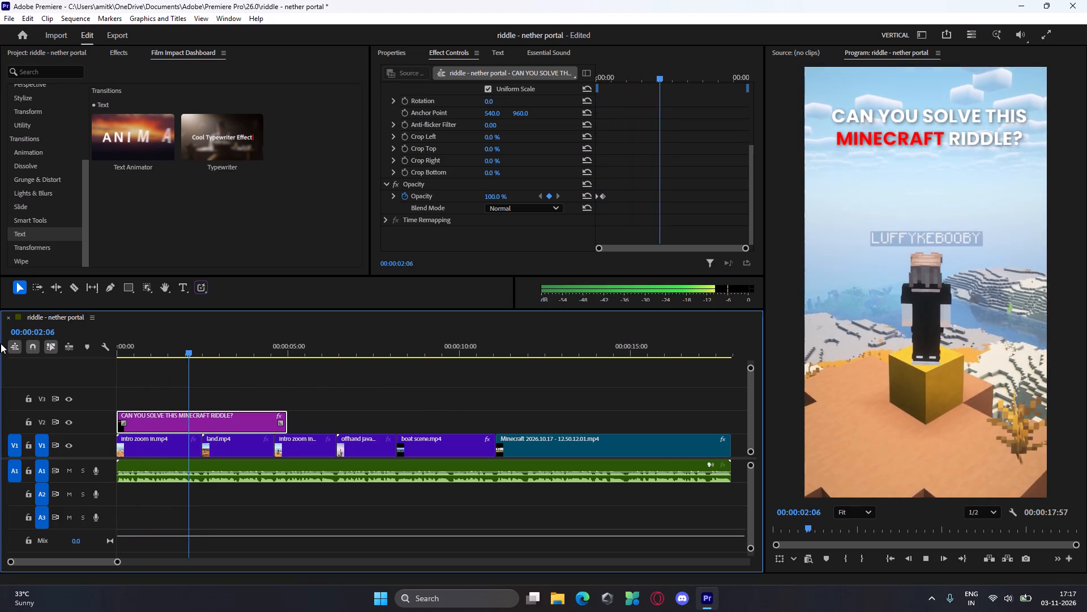
pyautogui.press('space')
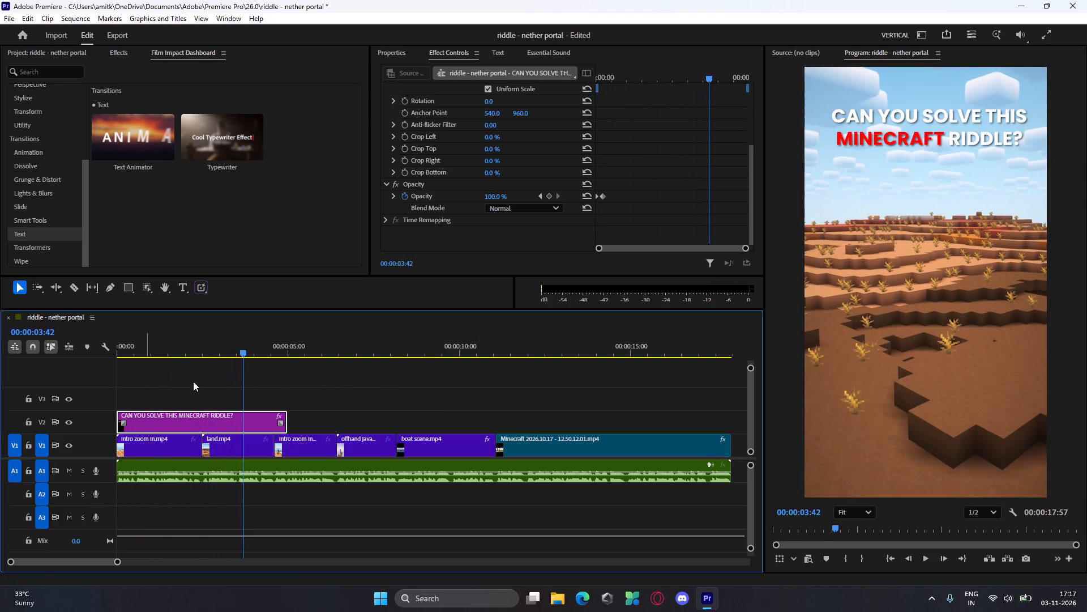
# Trim the title clip's end back to the end of the first intro zoom in.mp4 clip and play the sequence.
pyautogui.moveTo(284, 422); pyautogui.dragTo(200, 418)
pyautogui.click(177, 357)
pyautogui.moveTo(153, 337); pyautogui.dragTo(53, 343)
pyautogui.press('space')
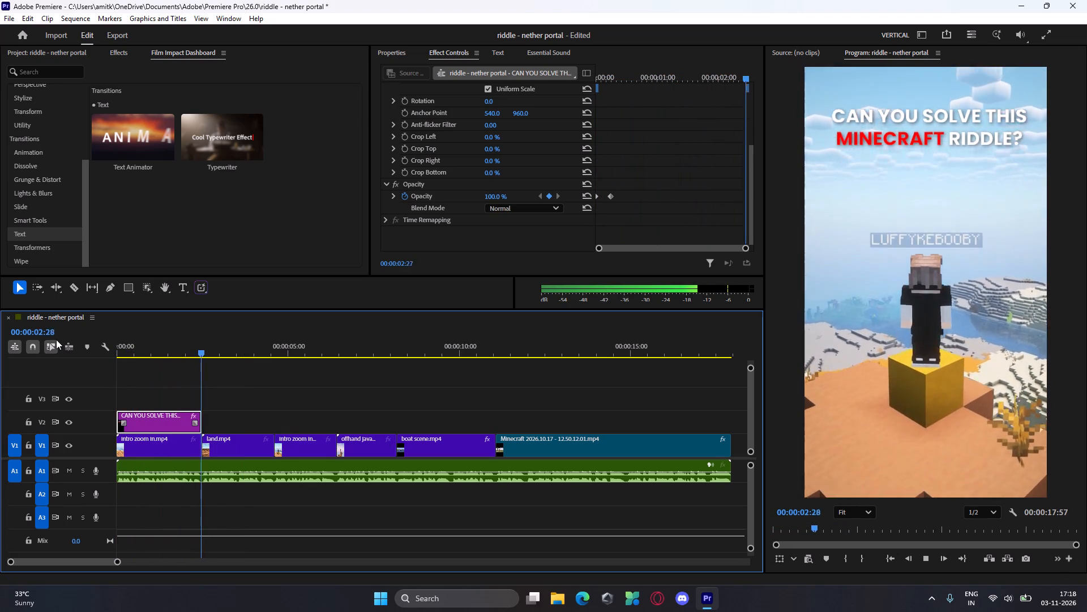
pyautogui.press('space')
pyautogui.press('space')
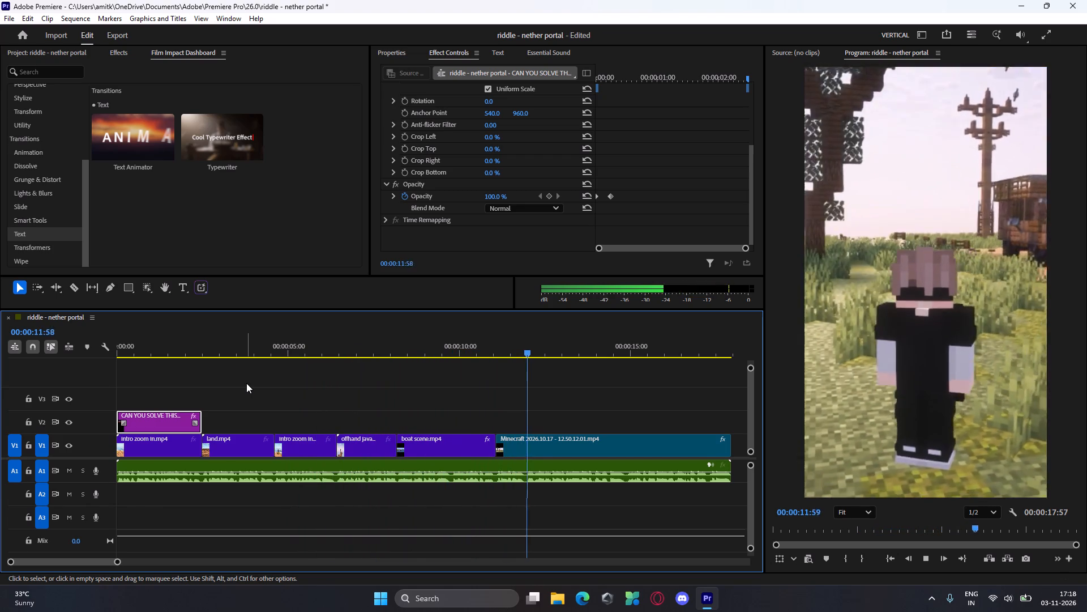
pyautogui.press('space')
# Find the boat scene's audio cue and roll the cut between offhand java.mp4 and boat scene.mp4 forward by about half a second.
pyautogui.moveTo(210, 355); pyautogui.dragTo(228, 354)
pyautogui.click(334, 351)
pyautogui.press('space')
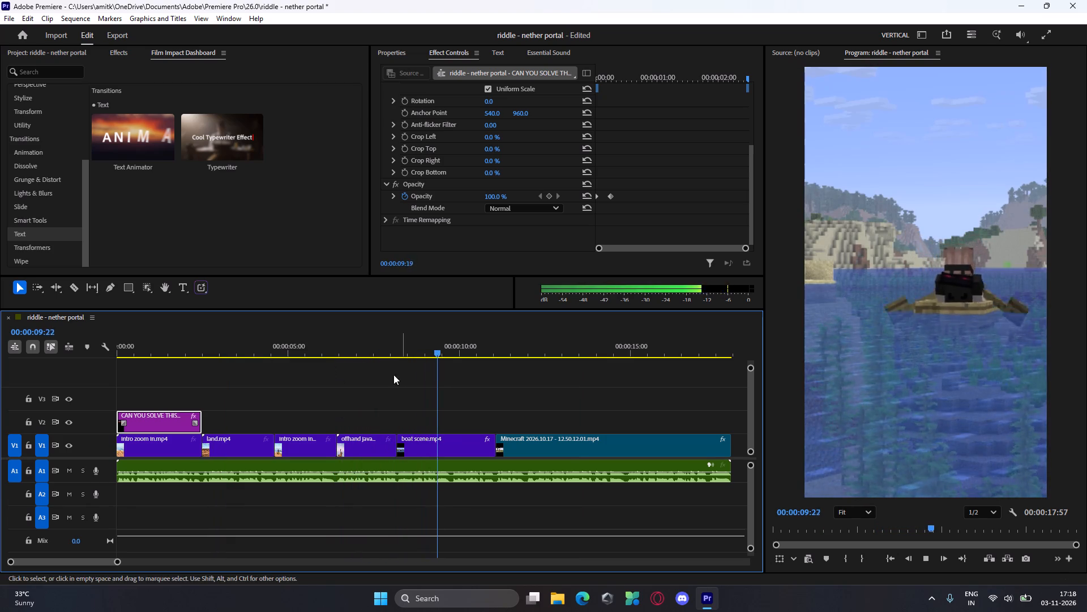
pyautogui.press('space')
pyautogui.click(398, 337)
pyautogui.press('space')
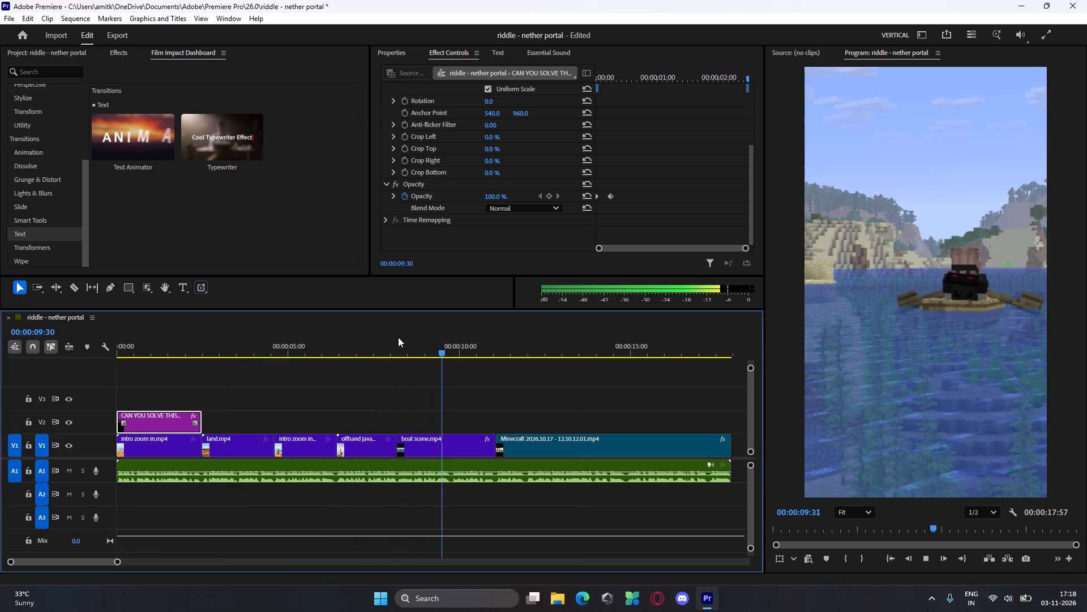
pyautogui.click(398, 337)
pyautogui.press('space')
pyautogui.press('space')
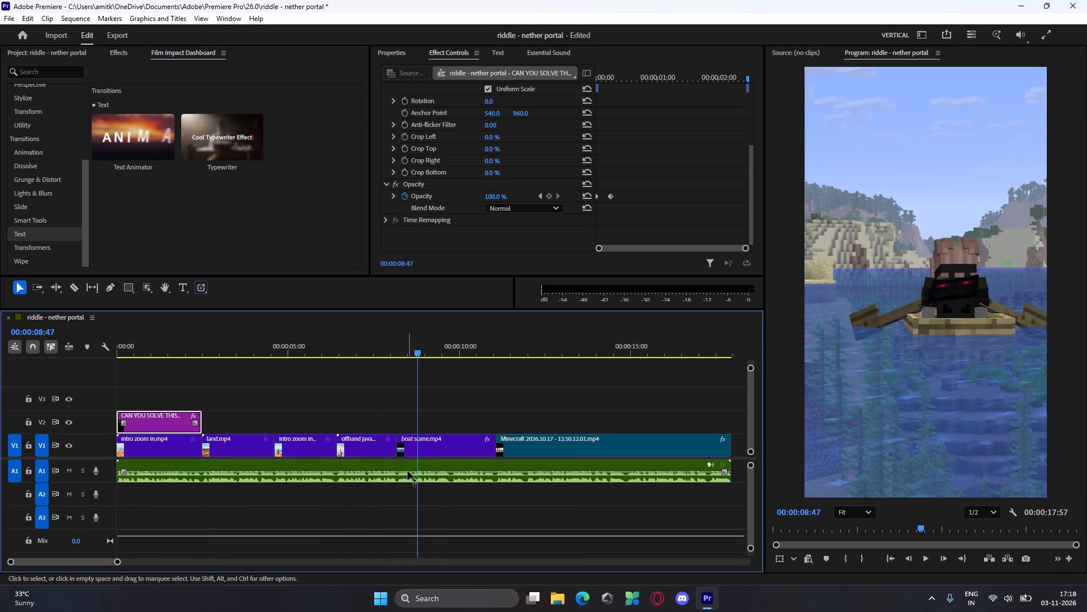
pyautogui.moveTo(399, 444); pyautogui.dragTo(414, 447)
pyautogui.moveTo(398, 444); pyautogui.dragTo(420, 451)
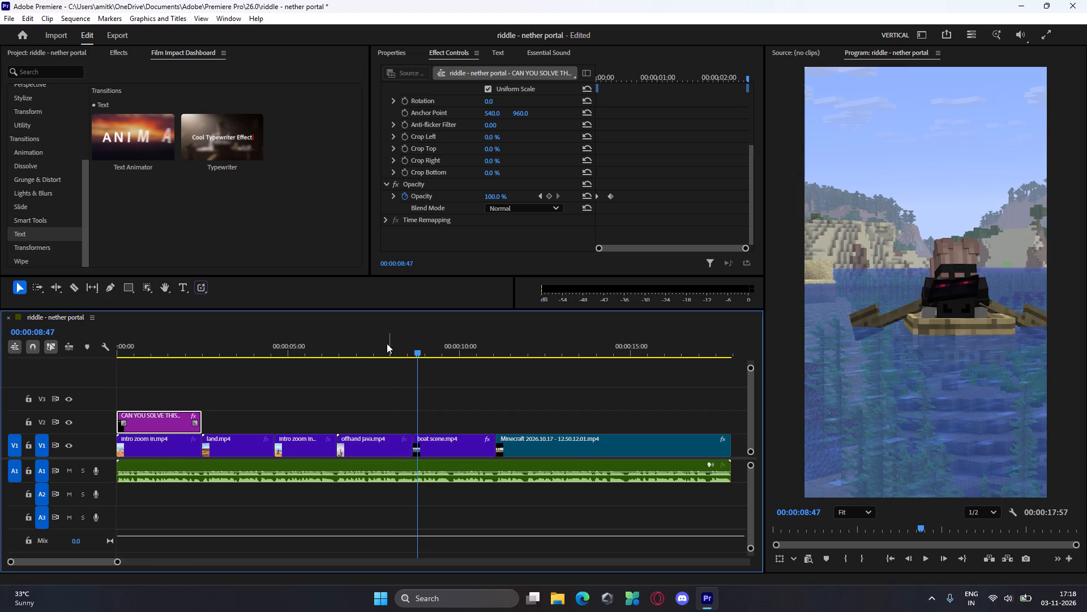
# Play from just before the boat scene to the end, and again from the beginning, to check the clip timing.
pyautogui.click(385, 341)
pyautogui.press('space')
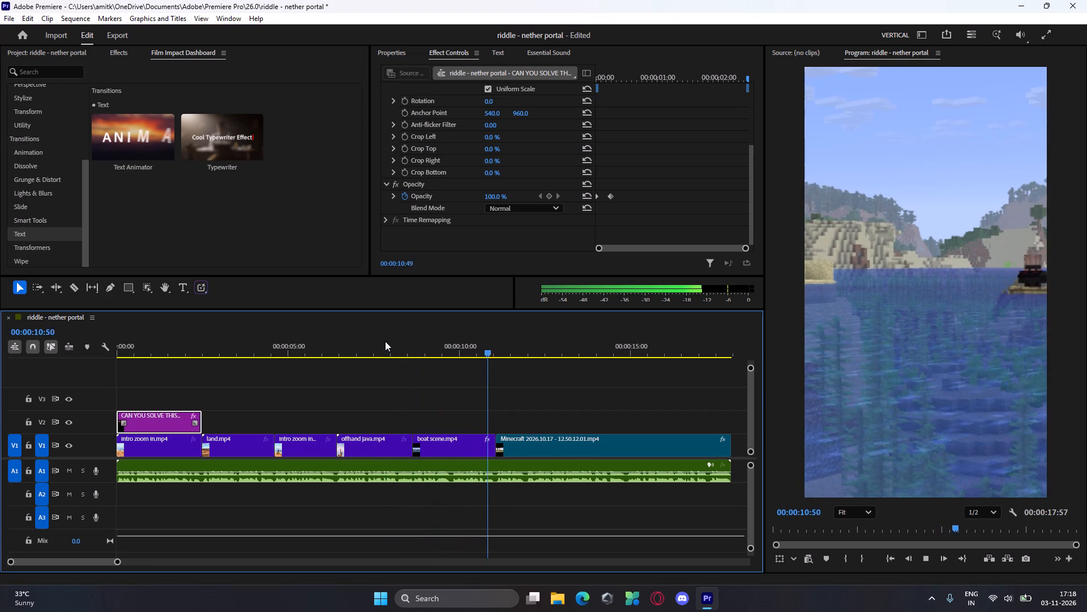
pyautogui.press('space')
pyautogui.press('space')
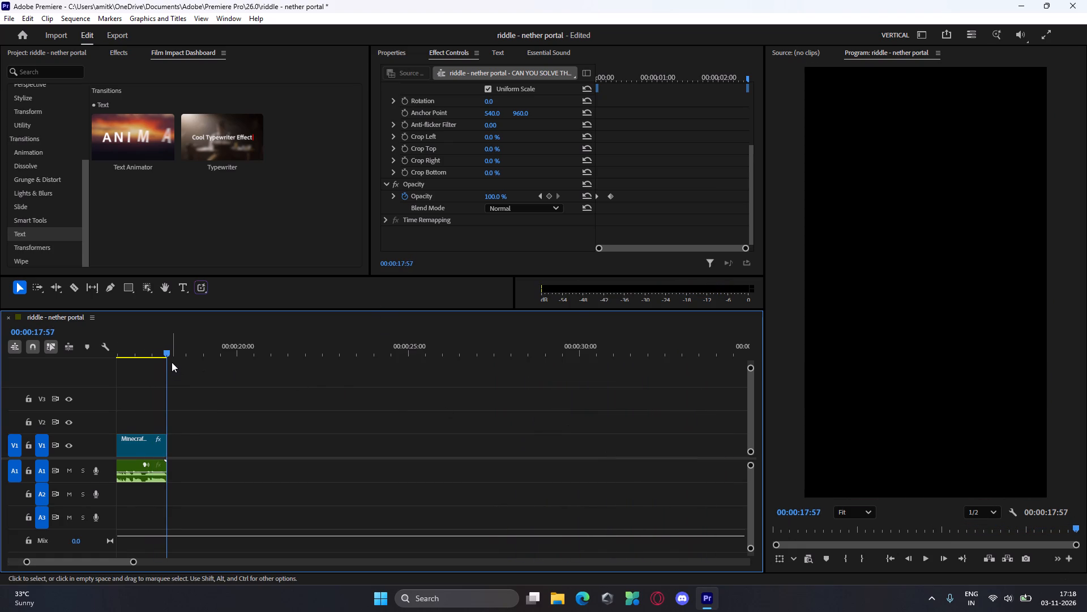
pyautogui.moveTo(170, 357); pyautogui.dragTo(7, 351)
pyautogui.moveTo(168, 352); pyautogui.dragTo(0, 358)
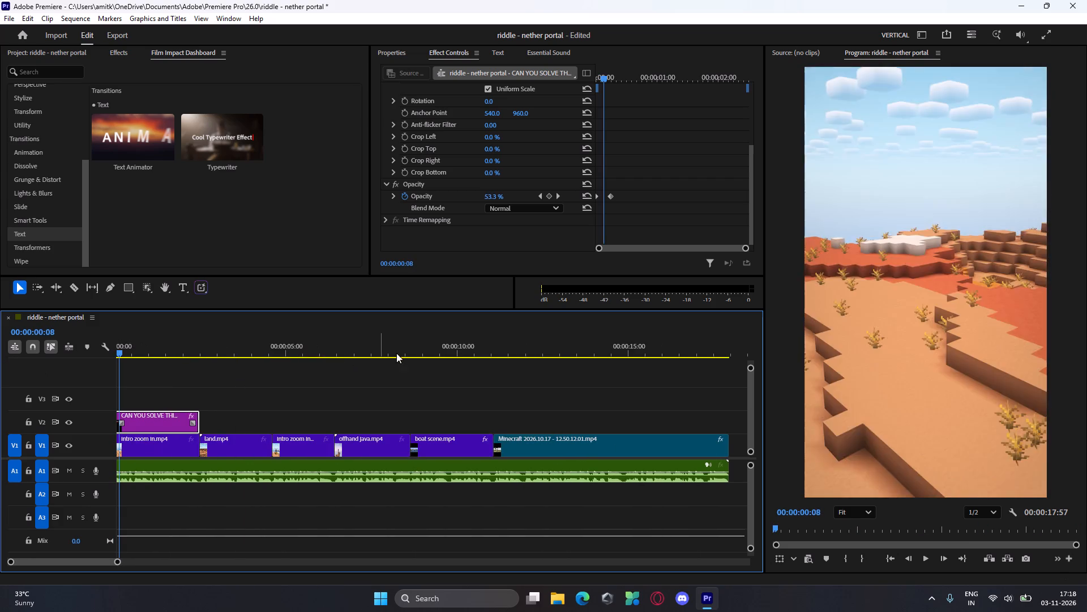
pyautogui.click(195, 341)
pyautogui.click(247, 401)
pyautogui.moveTo(190, 356); pyautogui.dragTo(42, 354)
pyautogui.press('space')
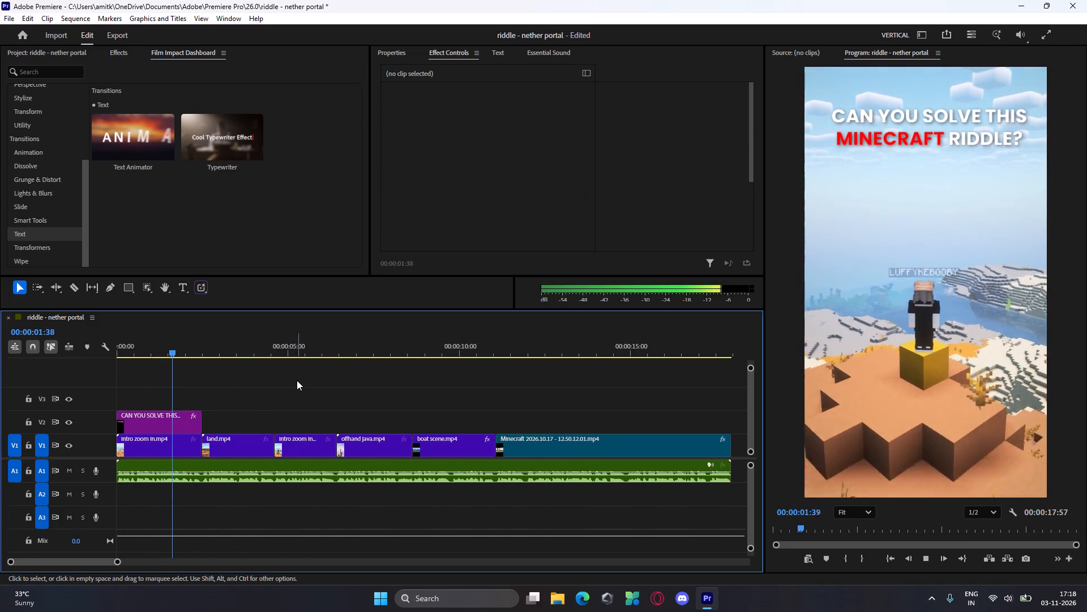
pyautogui.press('space')
pyautogui.press('space')
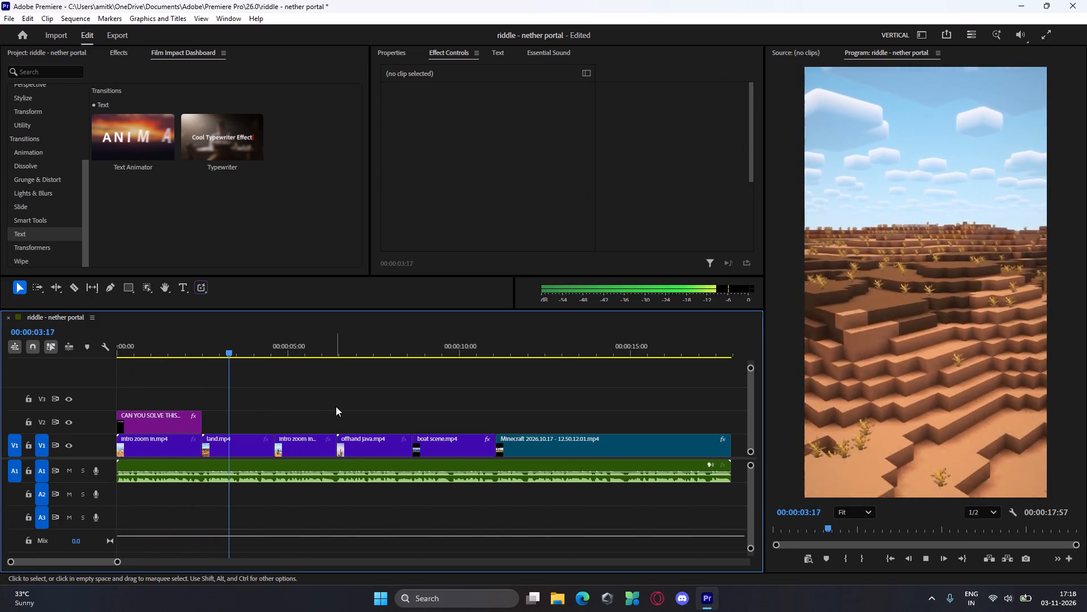
pyautogui.press('space')
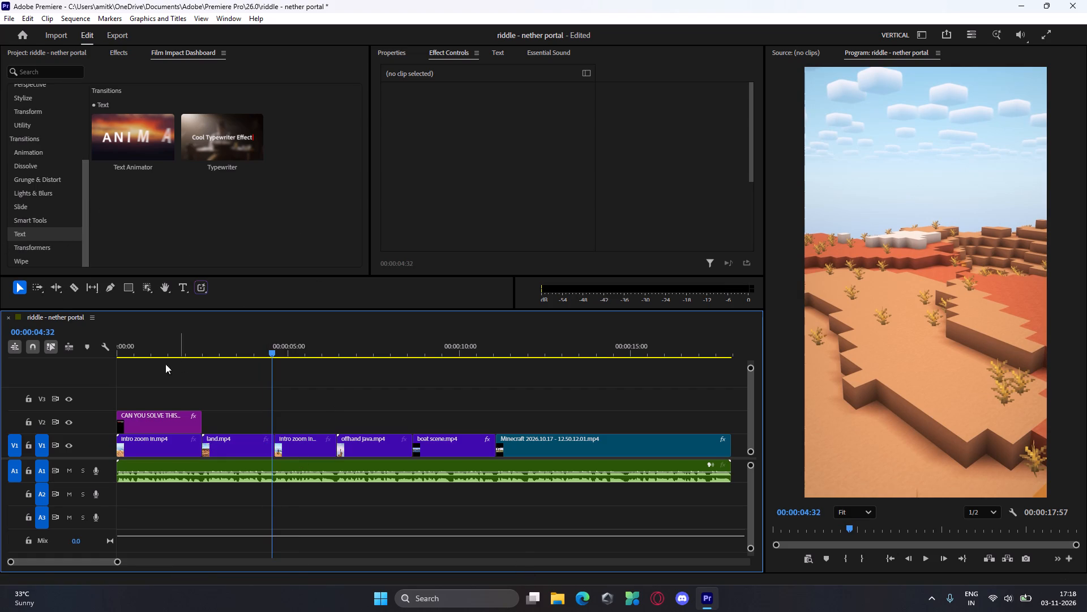
# Select land.mp4 and the second intro zoom in.mp4 clip and look through all the Film Impact transitions for one to suit their cut.
pyautogui.click(222, 402)
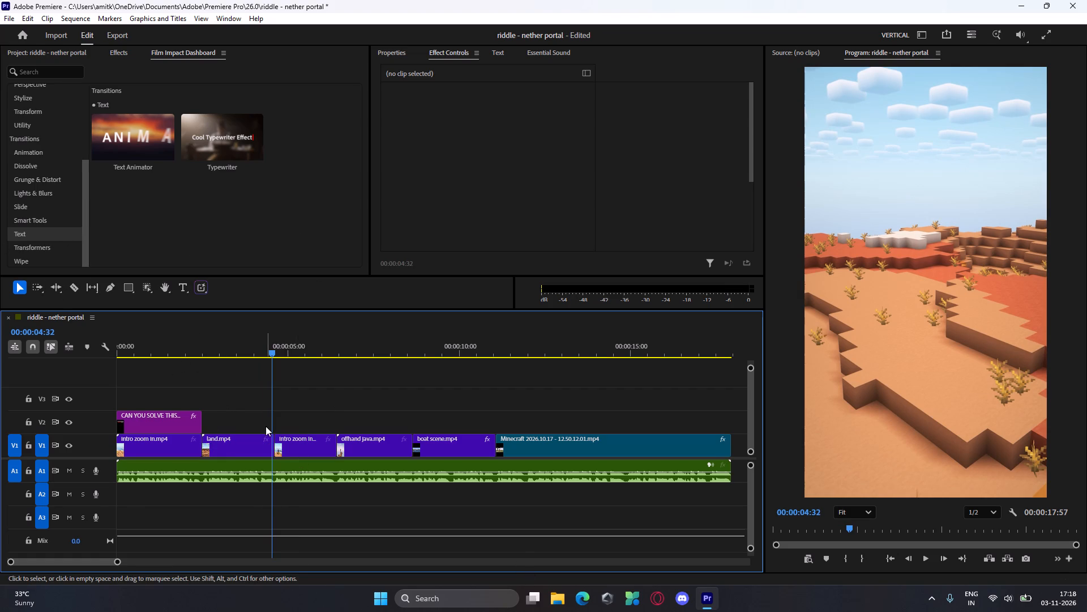
pyautogui.moveTo(266, 426); pyautogui.dragTo(302, 449)
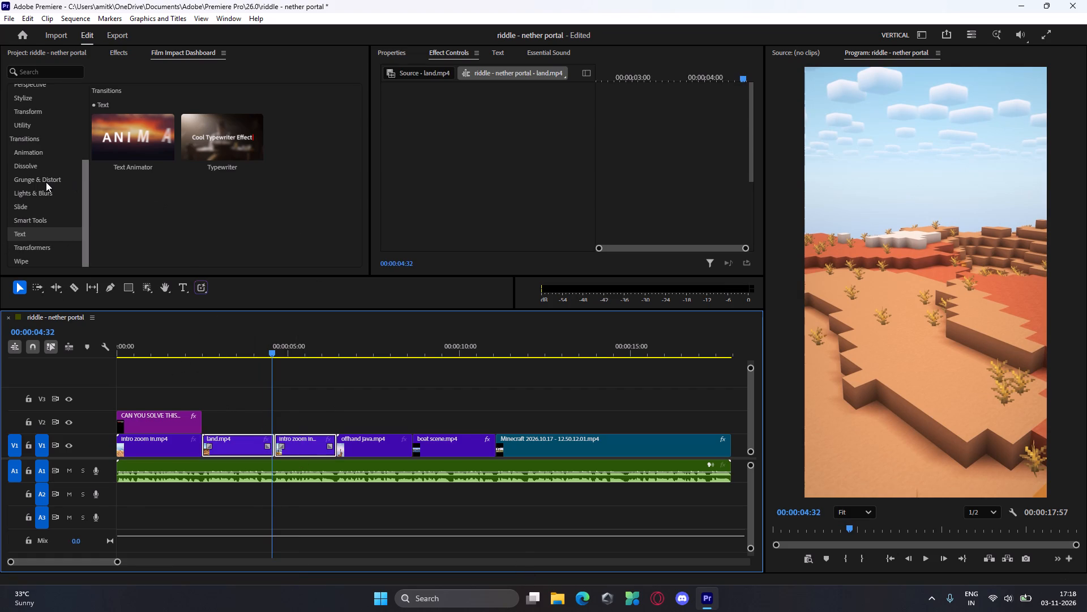
pyautogui.scroll(2, 46, 182)
pyautogui.scroll(-2, 46, 180)
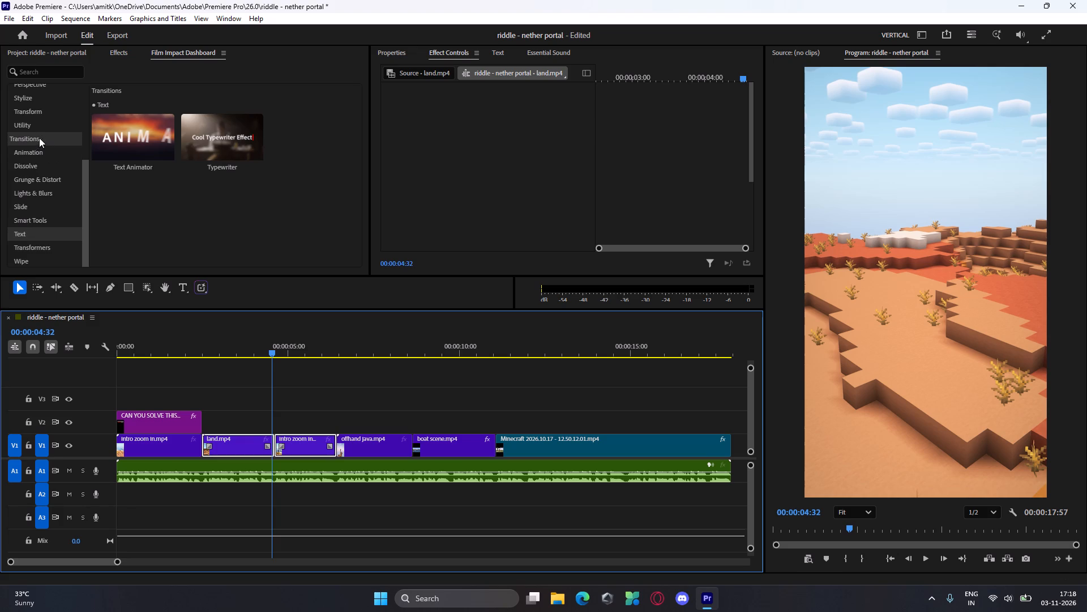
pyautogui.click(38, 139)
pyautogui.scroll(-3, 236, 168)
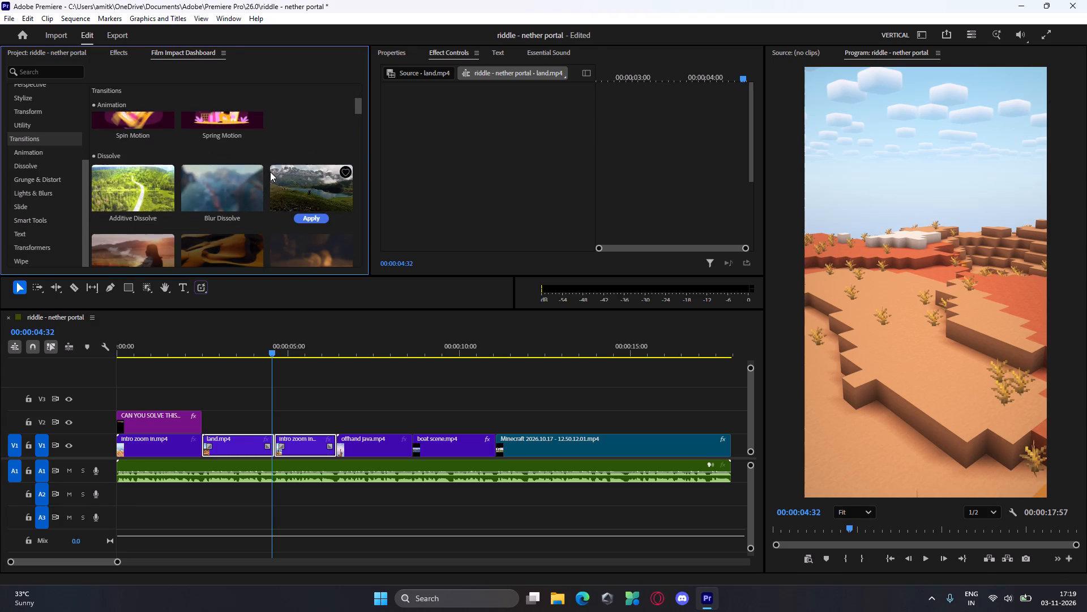
pyautogui.scroll(-6, 270, 172)
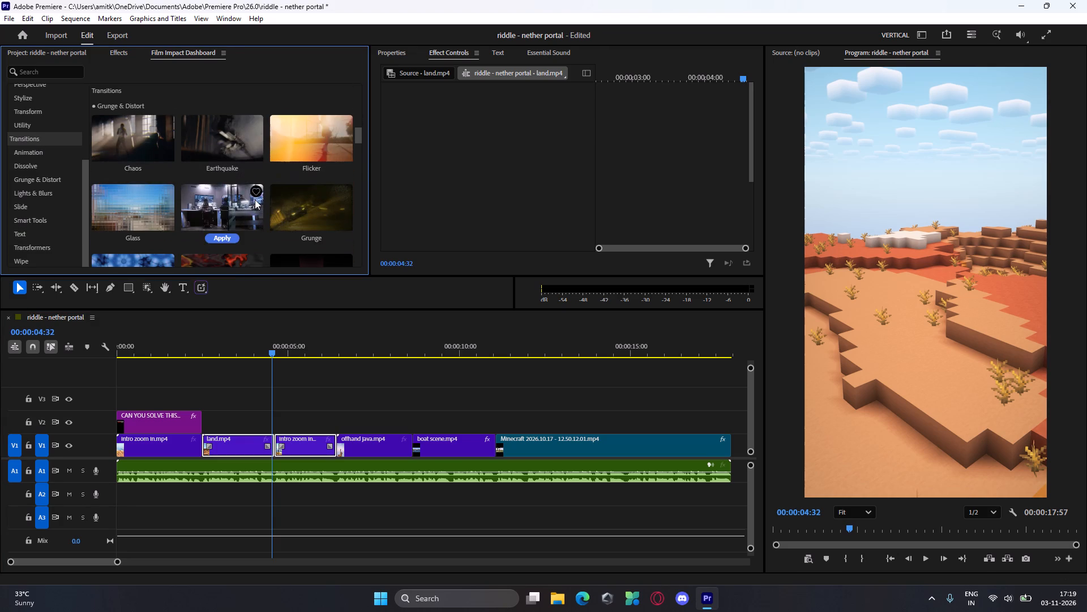
pyautogui.scroll(-2, 104, 227)
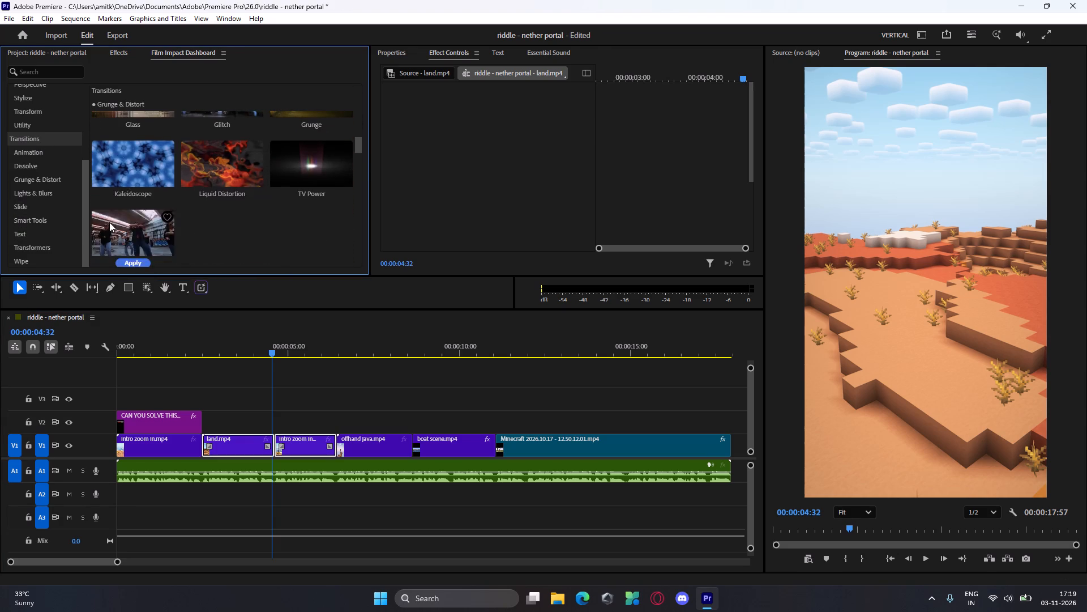
pyautogui.scroll(-3, 255, 225)
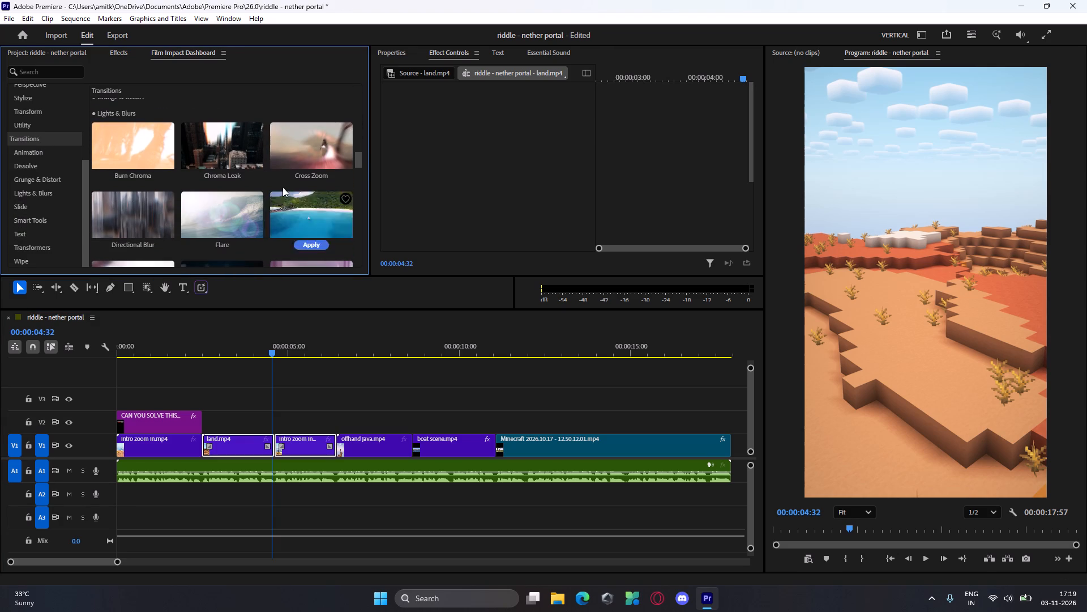
pyautogui.scroll(-6, 173, 195)
pyautogui.scroll(3, 173, 194)
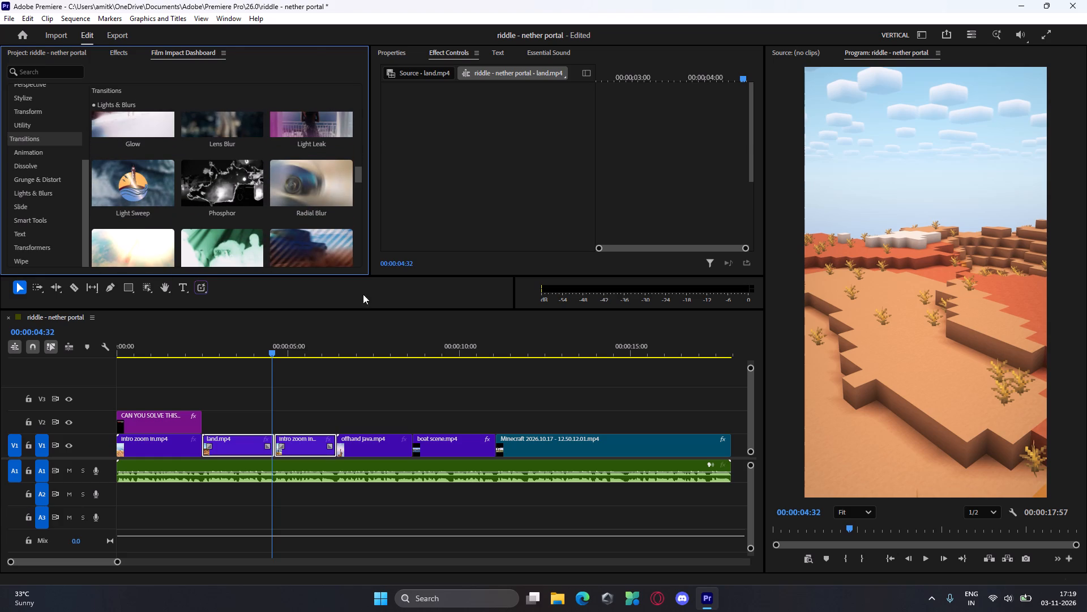
pyautogui.scroll(-6, 306, 227)
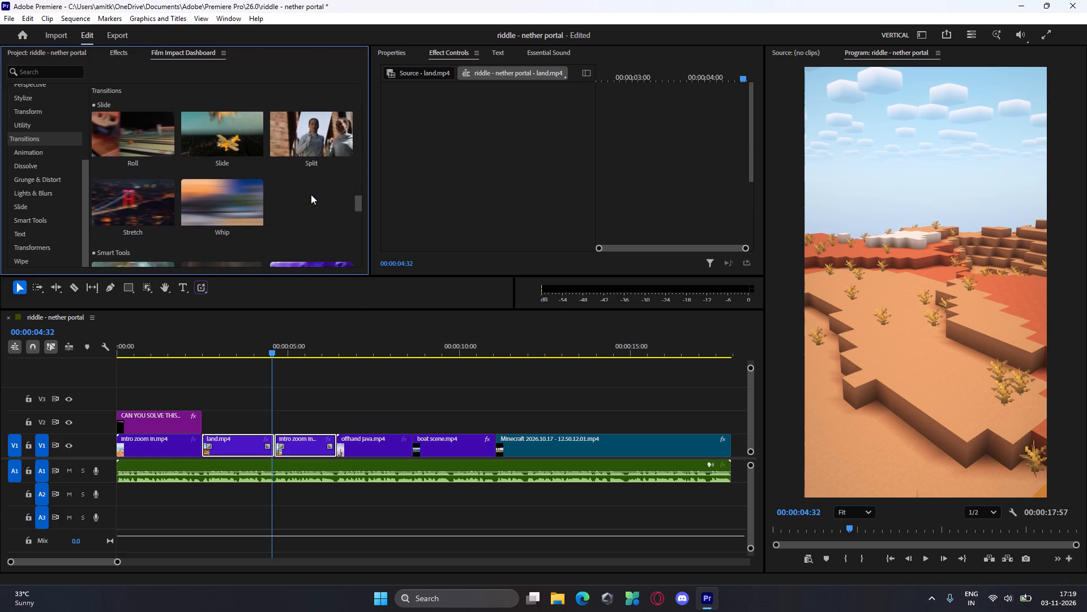
pyautogui.scroll(-4, 311, 194)
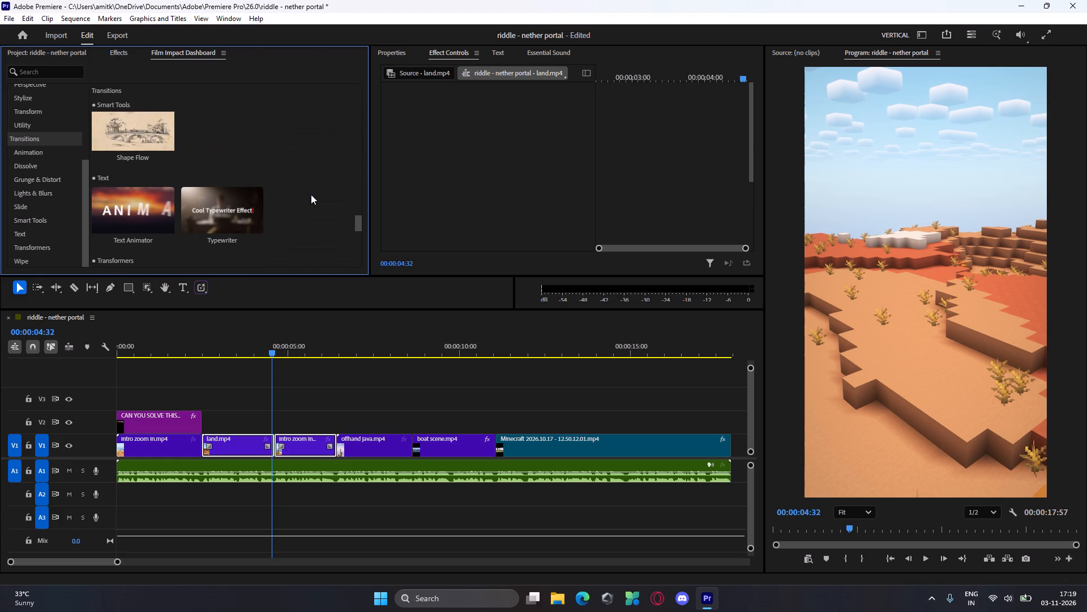
pyautogui.scroll(2, 311, 194)
pyautogui.scroll(-9, 311, 194)
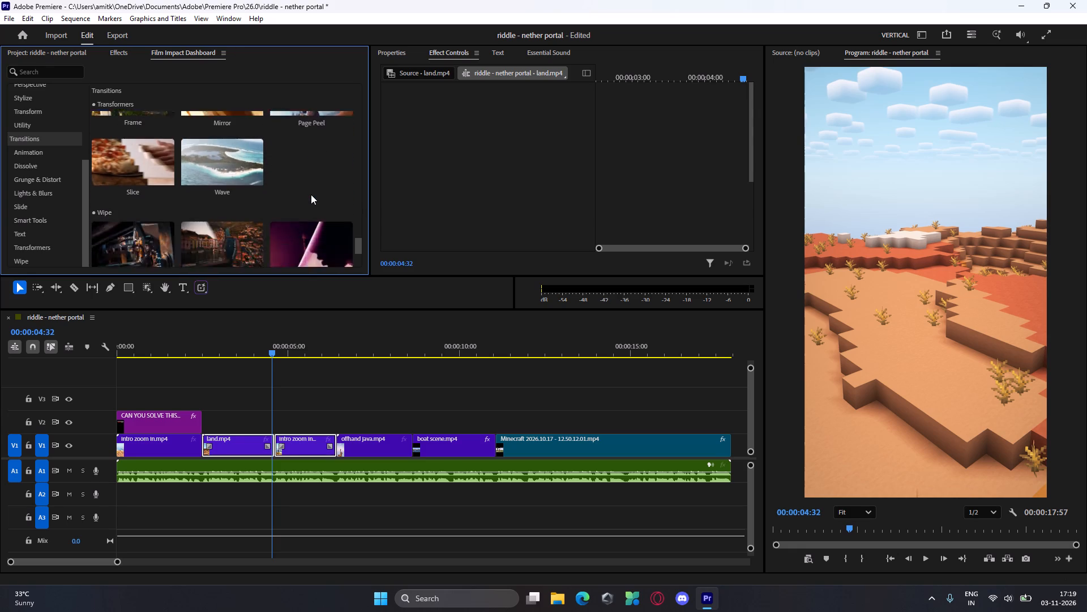
pyautogui.scroll(-2, 311, 194)
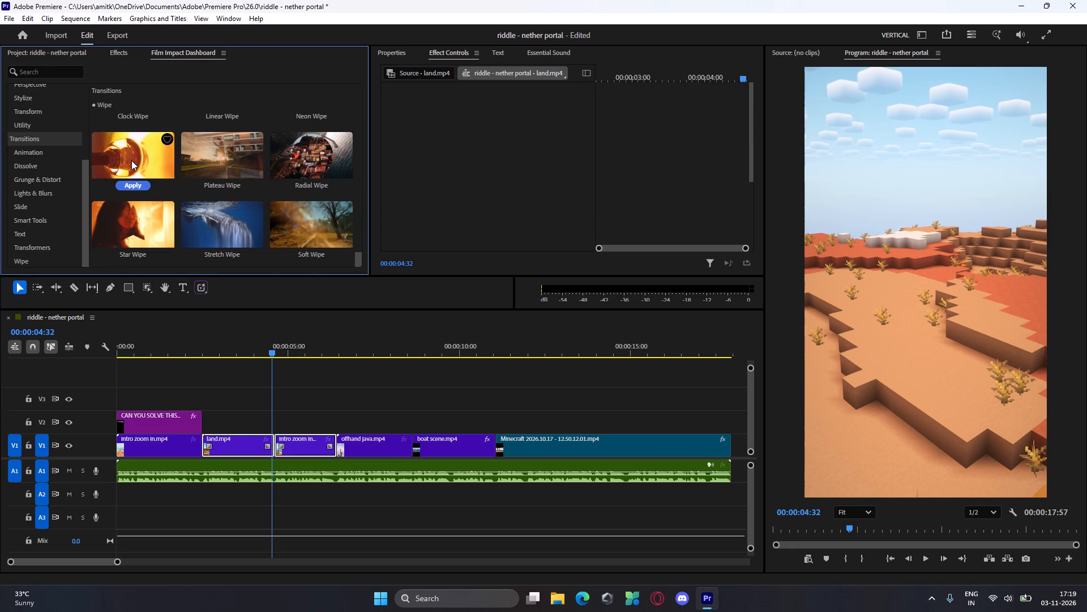
pyautogui.scroll(-5, 224, 189)
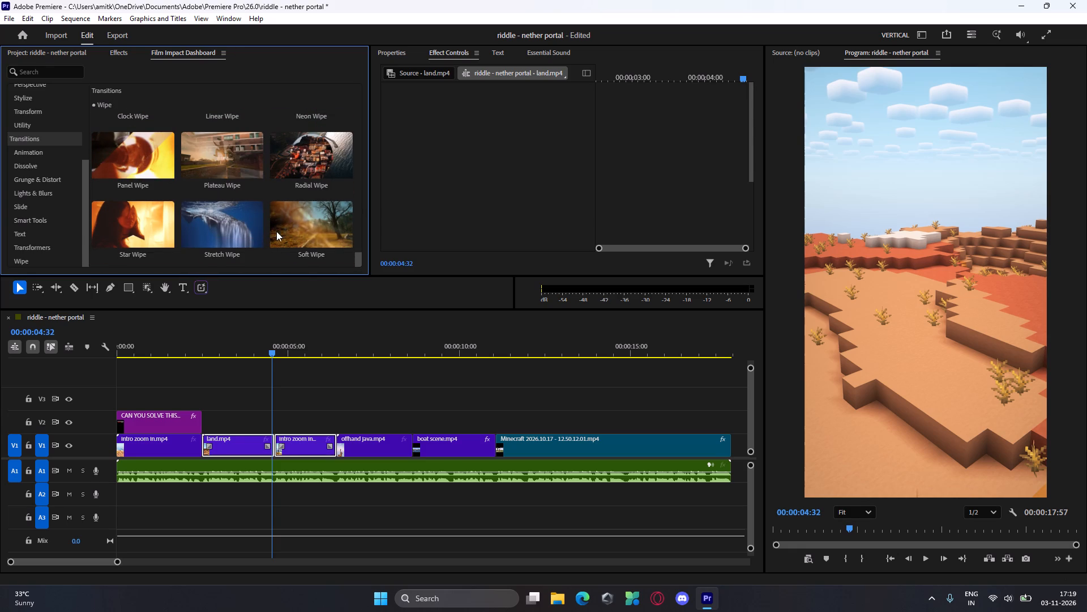
pyautogui.scroll(-2, 296, 253)
pyautogui.scroll(13, 292, 246)
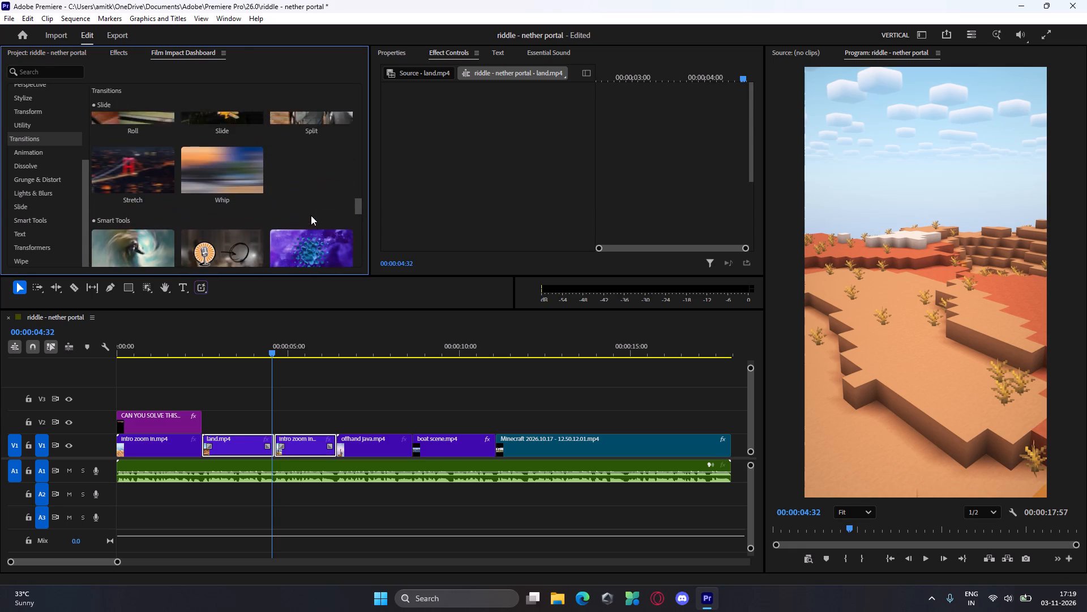
pyautogui.scroll(19, 311, 215)
pyautogui.scroll(6, 314, 210)
pyautogui.scroll(-6, 314, 210)
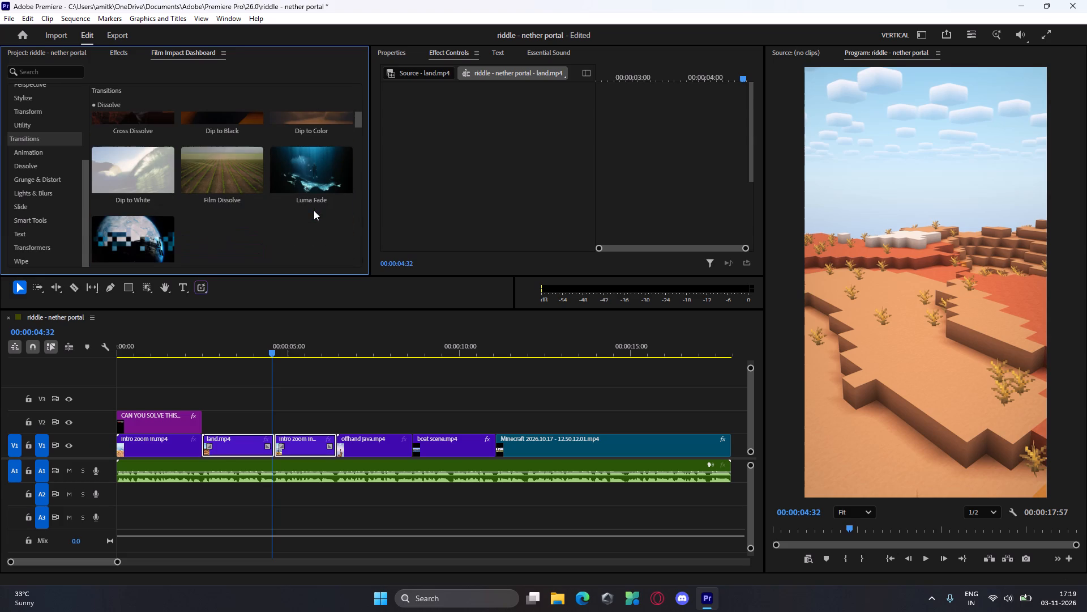
# Apply the Glow transition from Lights & Blurs between land.mp4 and the second intro zoom in.mp4 clip, and play across it.
pyautogui.click(33, 134)
pyautogui.click(35, 129)
pyautogui.click(38, 124)
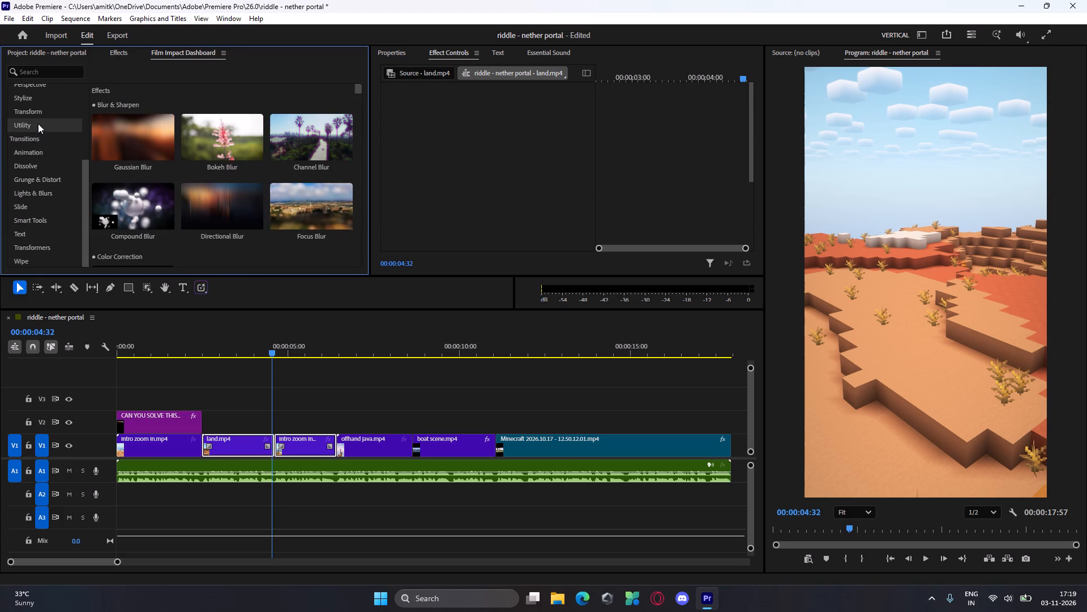
pyautogui.click(41, 156)
pyautogui.click(40, 166)
pyautogui.click(37, 180)
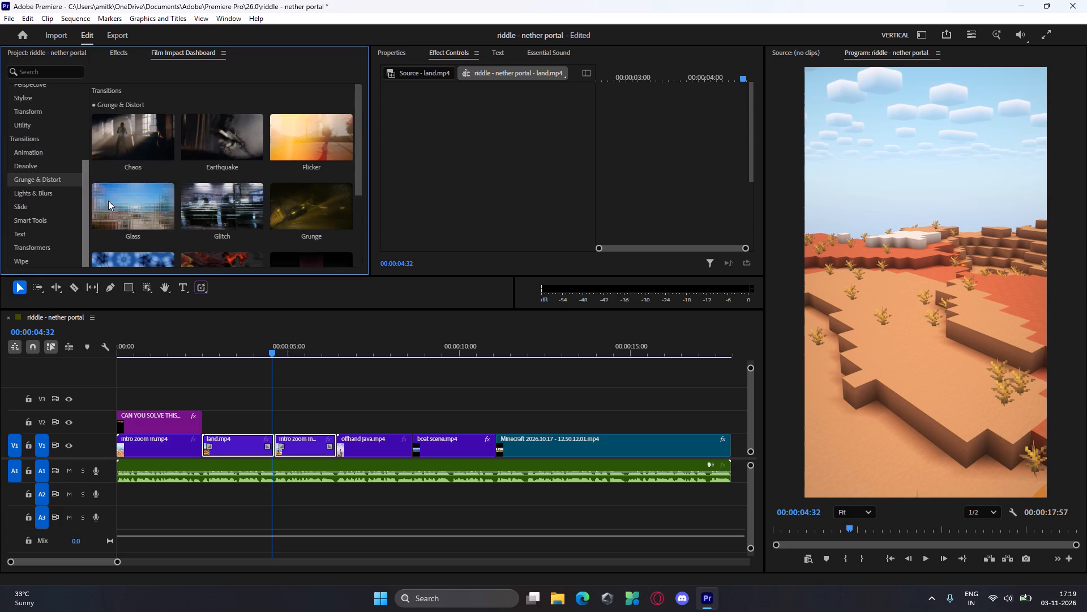
pyautogui.scroll(-2, 303, 163)
pyautogui.click(47, 197)
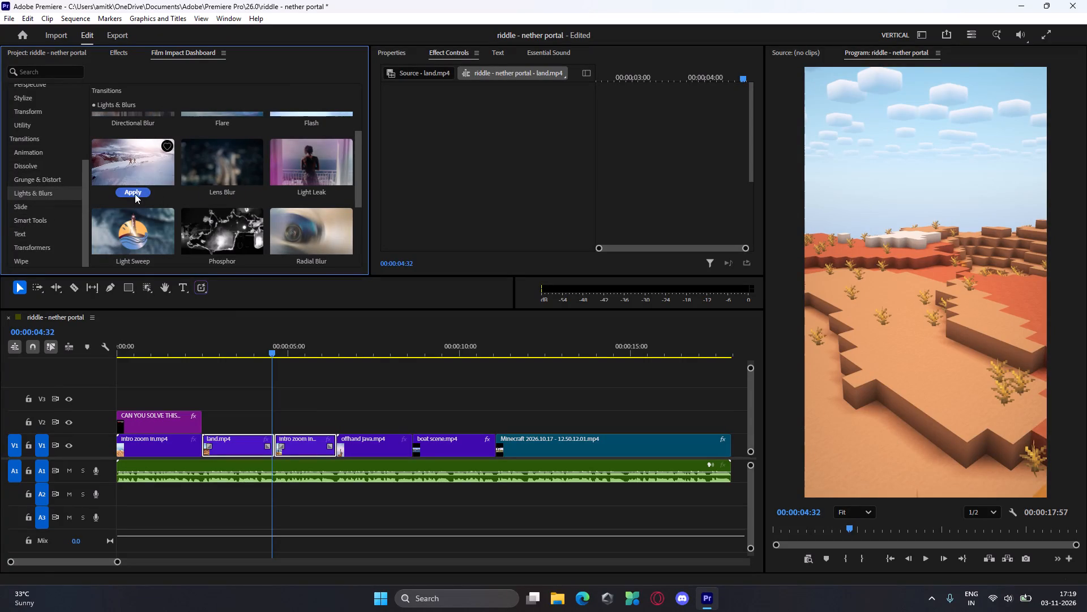
pyautogui.click(135, 194)
pyautogui.moveTo(237, 382); pyautogui.dragTo(230, 367)
pyautogui.click(230, 353)
pyautogui.press('space')
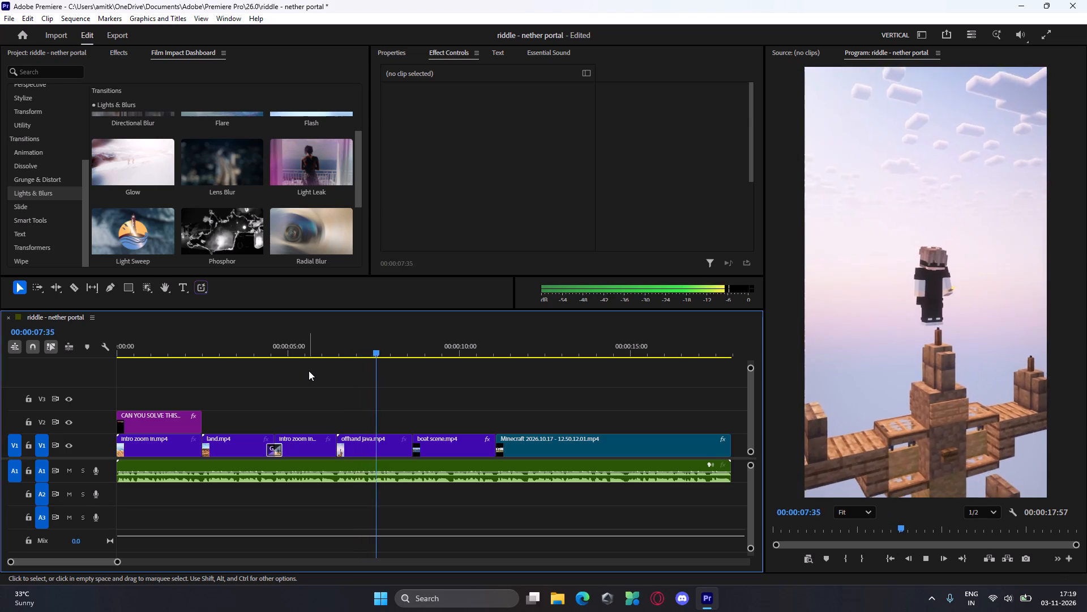
pyautogui.press('space')
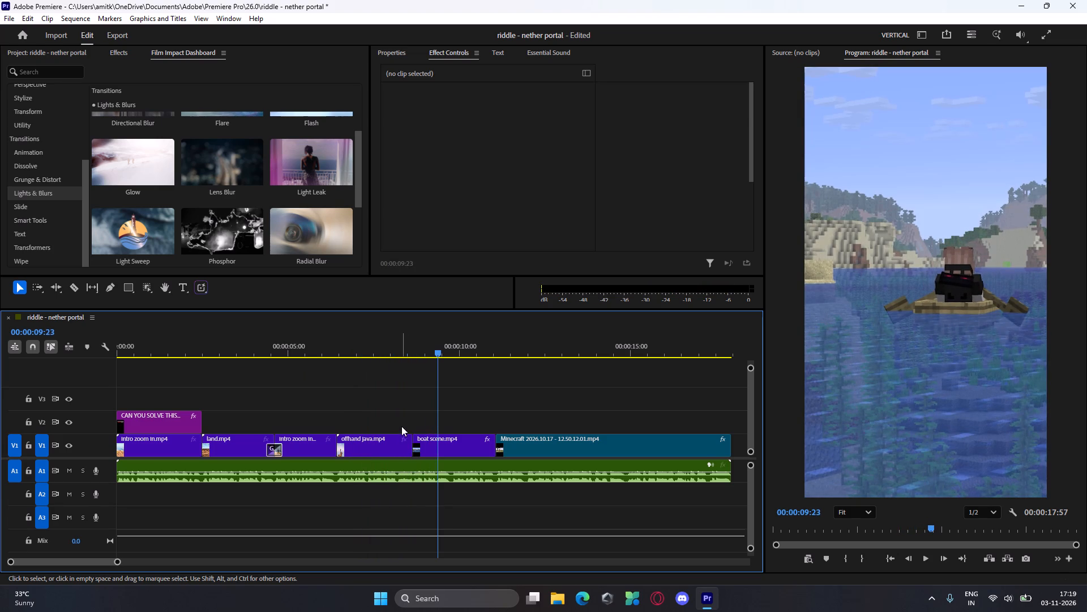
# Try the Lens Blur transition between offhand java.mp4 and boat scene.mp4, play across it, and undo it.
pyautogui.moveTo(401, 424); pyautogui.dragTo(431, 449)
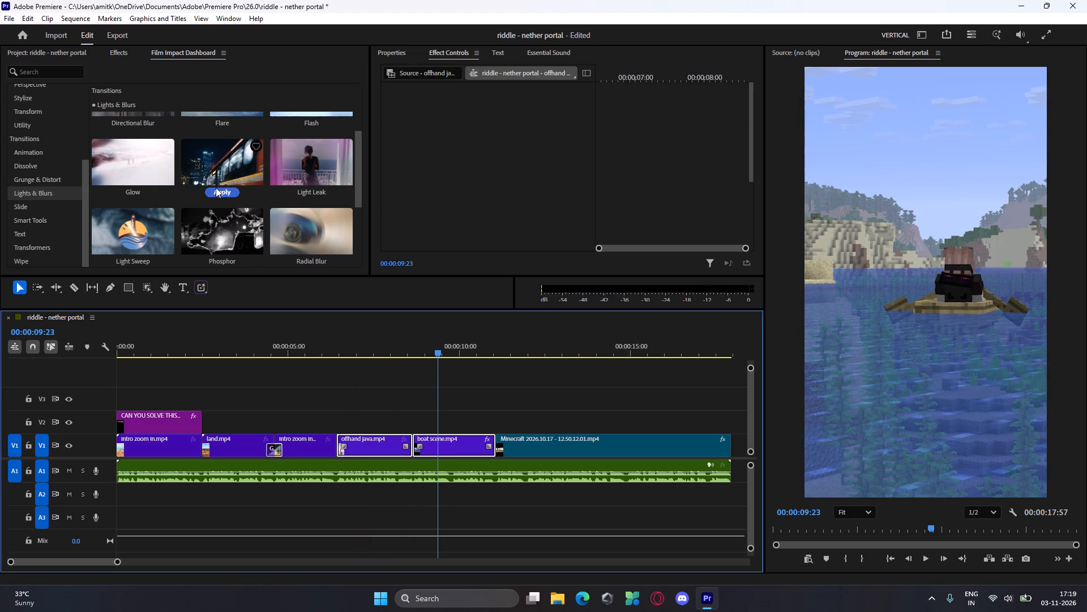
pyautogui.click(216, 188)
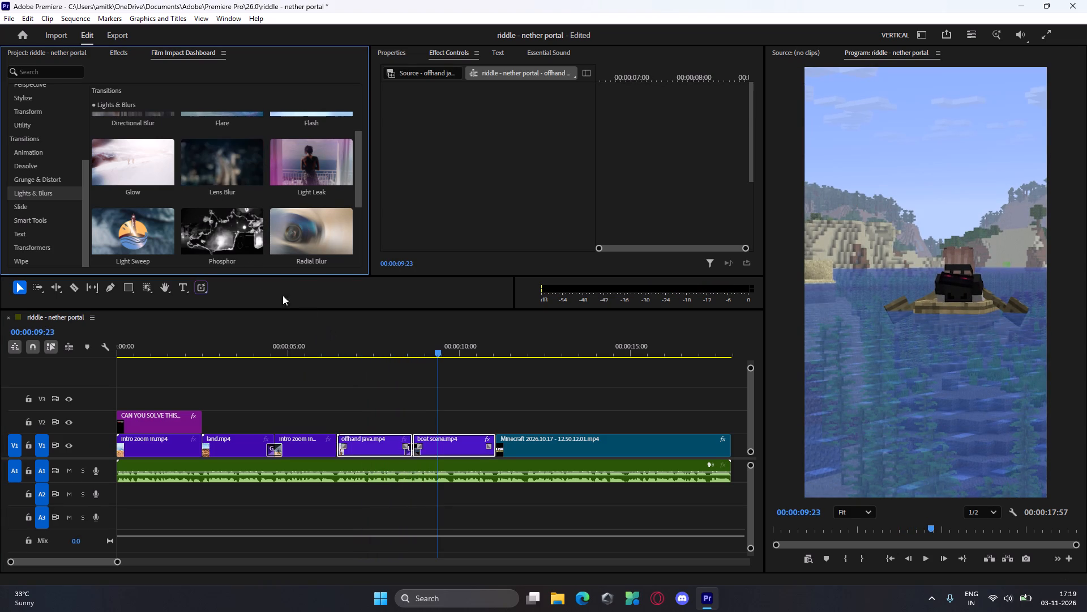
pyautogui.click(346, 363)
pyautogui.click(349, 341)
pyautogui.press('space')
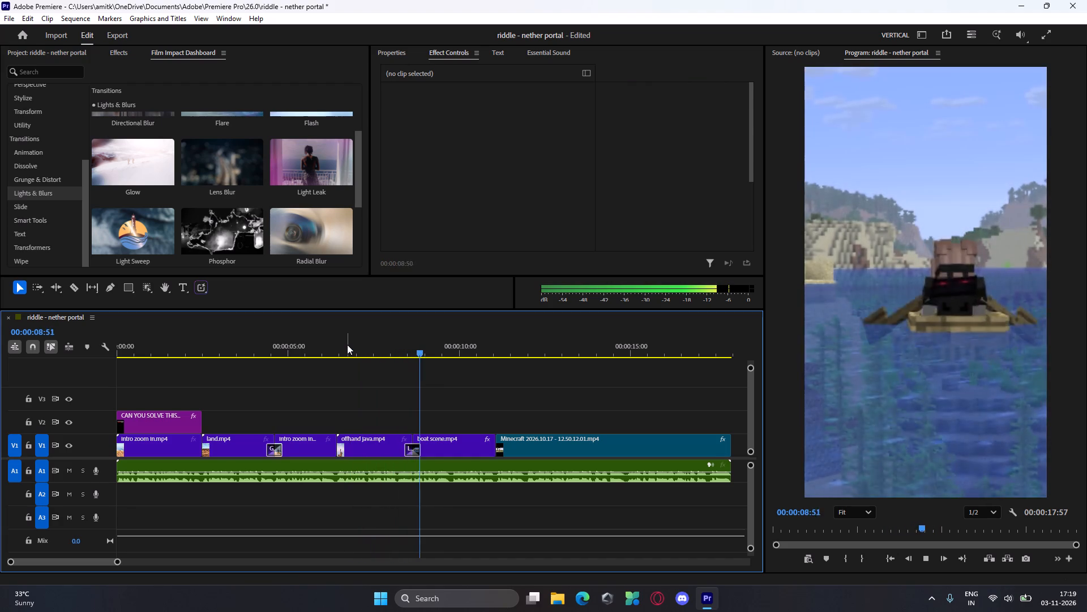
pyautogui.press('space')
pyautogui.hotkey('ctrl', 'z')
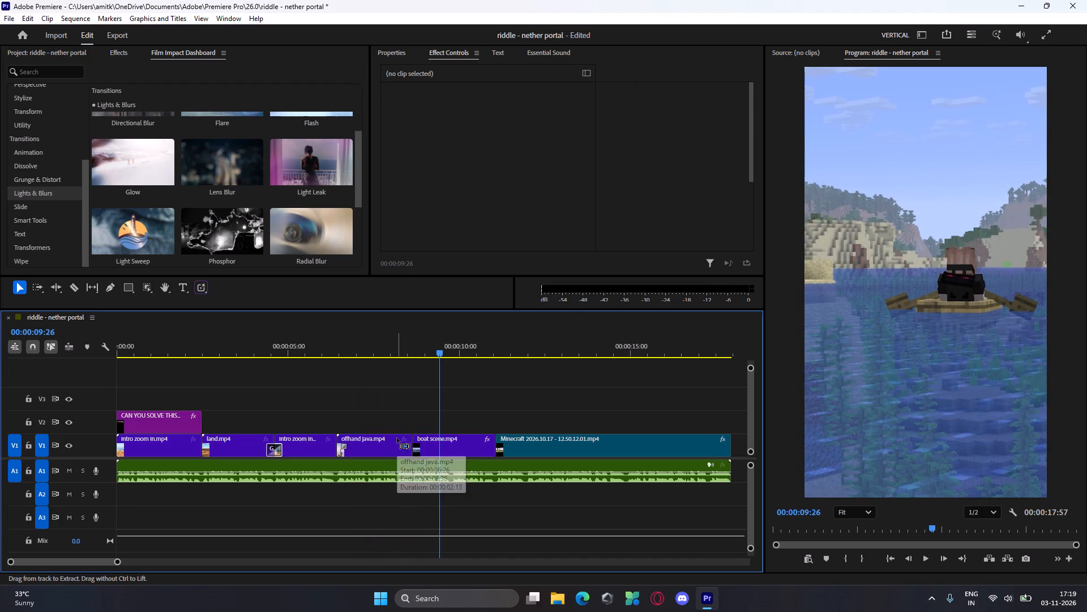
# Apply the Light Leak transition from Lights & Blurs between offhand java.mp4 and boat scene.mp4.
pyautogui.moveTo(399, 440); pyautogui.dragTo(401, 435)
pyautogui.moveTo(406, 420); pyautogui.dragTo(431, 449)
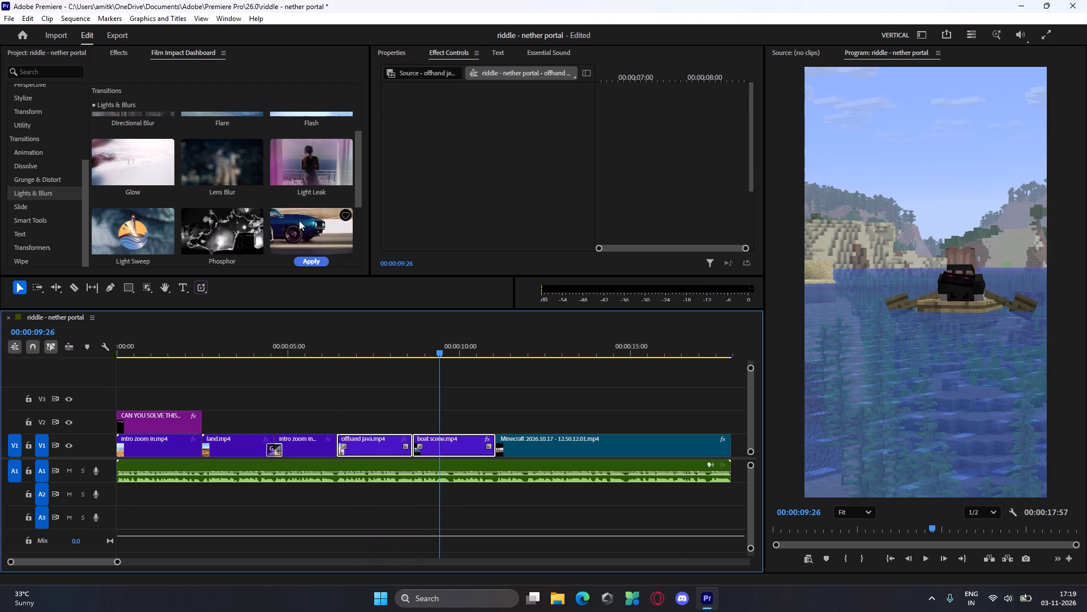
pyautogui.scroll(-2, 289, 210)
pyautogui.scroll(1, 308, 189)
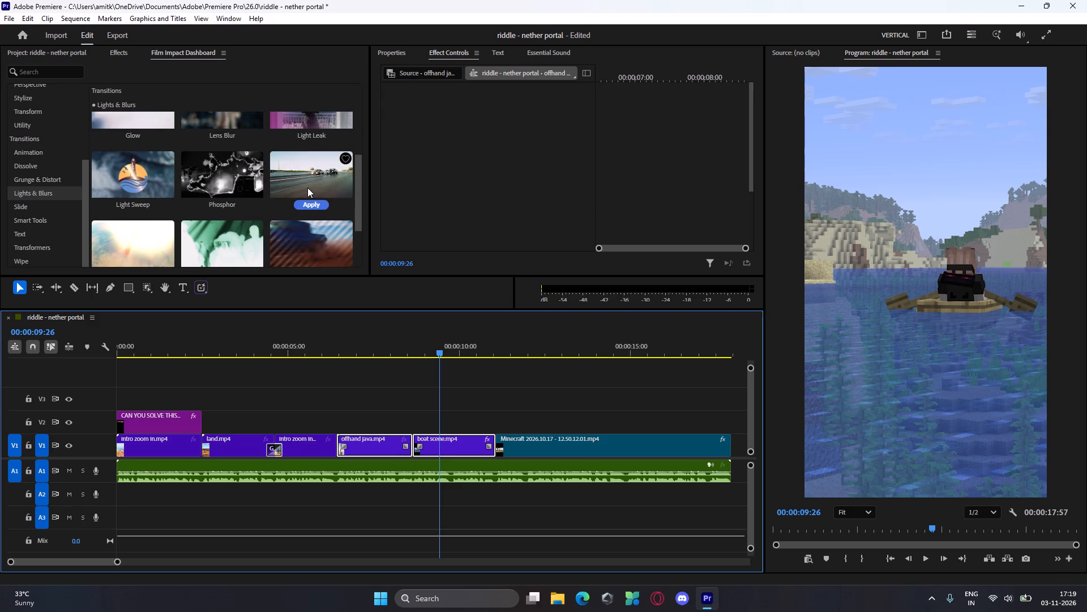
pyautogui.scroll(1, 307, 188)
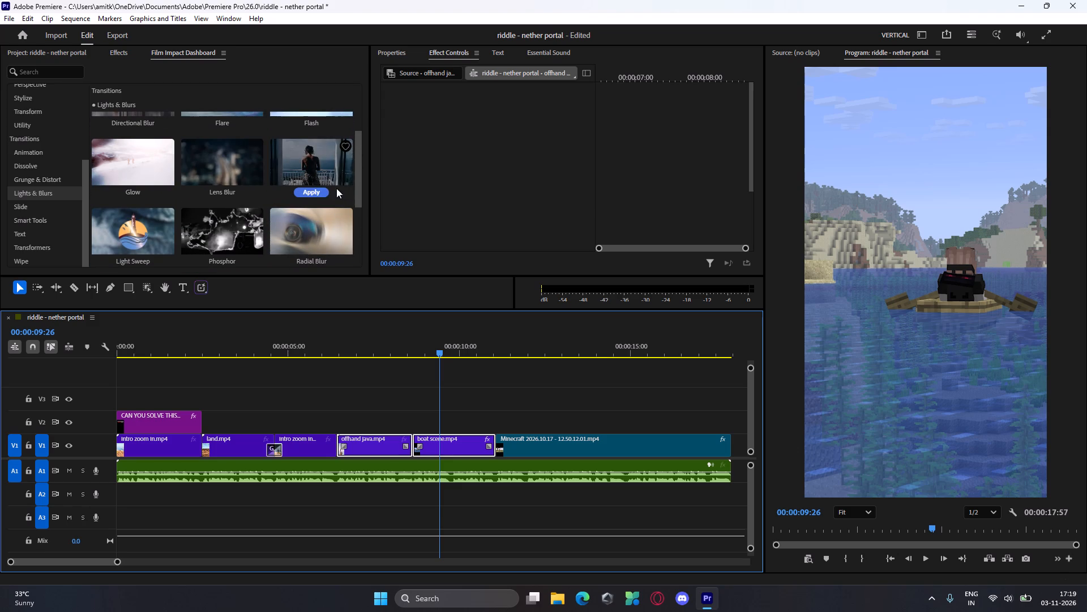
pyautogui.click(318, 188)
pyautogui.click(346, 369)
pyautogui.click(312, 360)
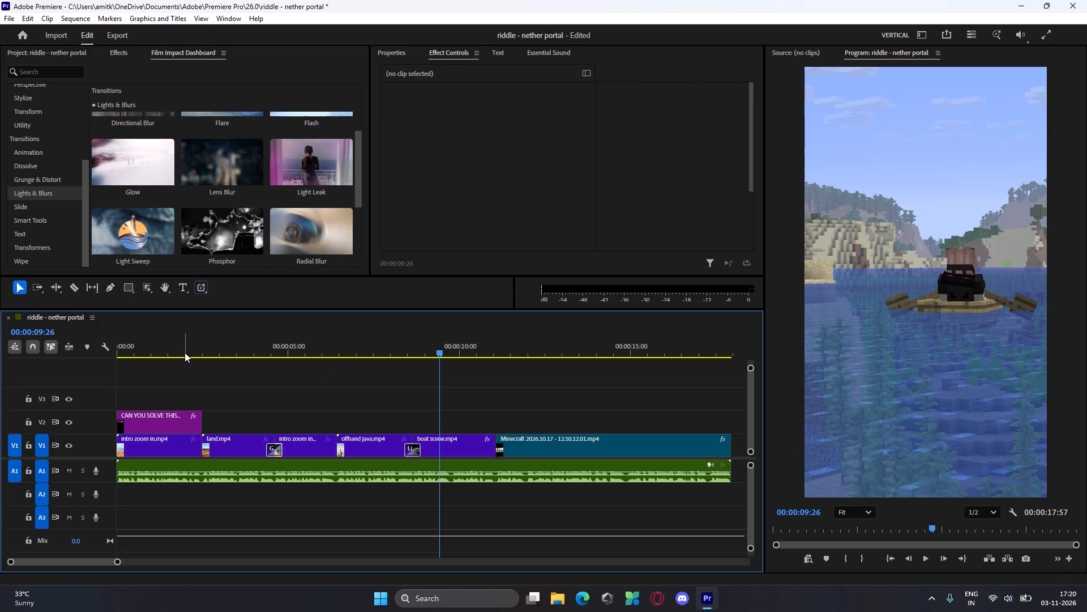
# Play the sequence from the beginning through the start of the final Minecraft clip to check the transitions.
pyautogui.click(185, 352)
pyautogui.press('space')
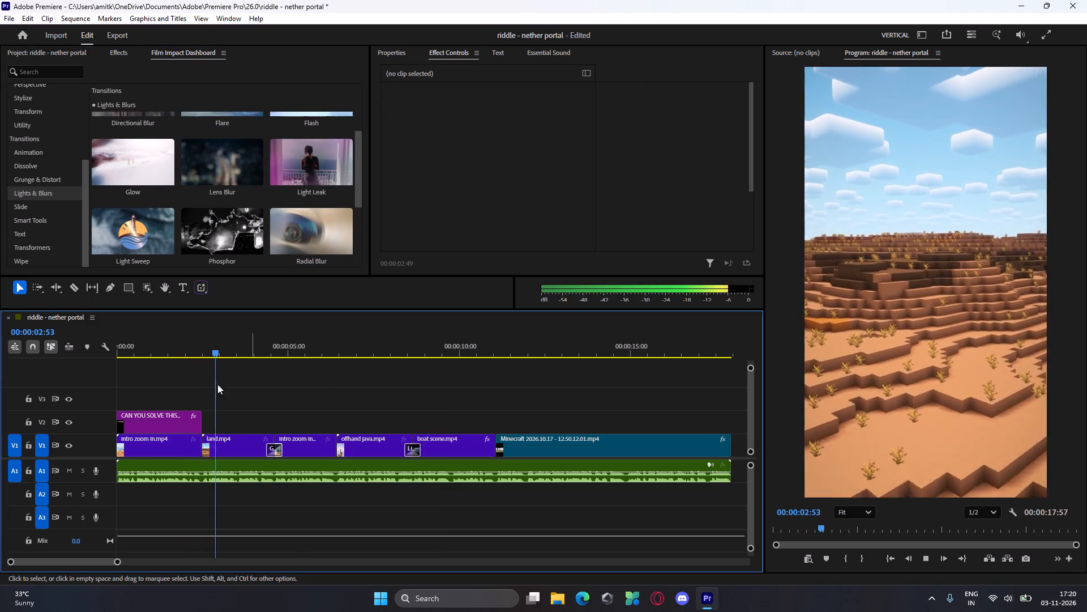
pyautogui.press('space')
pyautogui.moveTo(125, 347); pyautogui.dragTo(56, 342)
pyautogui.press('space')
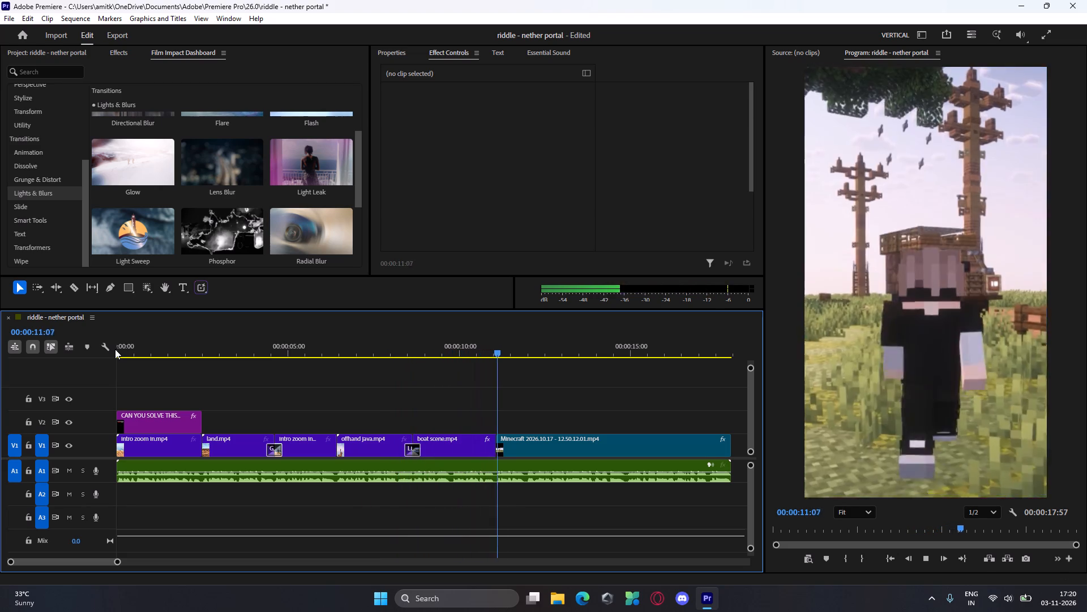
pyautogui.press('space')
# Apply the Zoom Blur transition between boat scene.mp4 and the final Minecraft clip, and play across the cut.
pyautogui.scroll(-3, 303, 197)
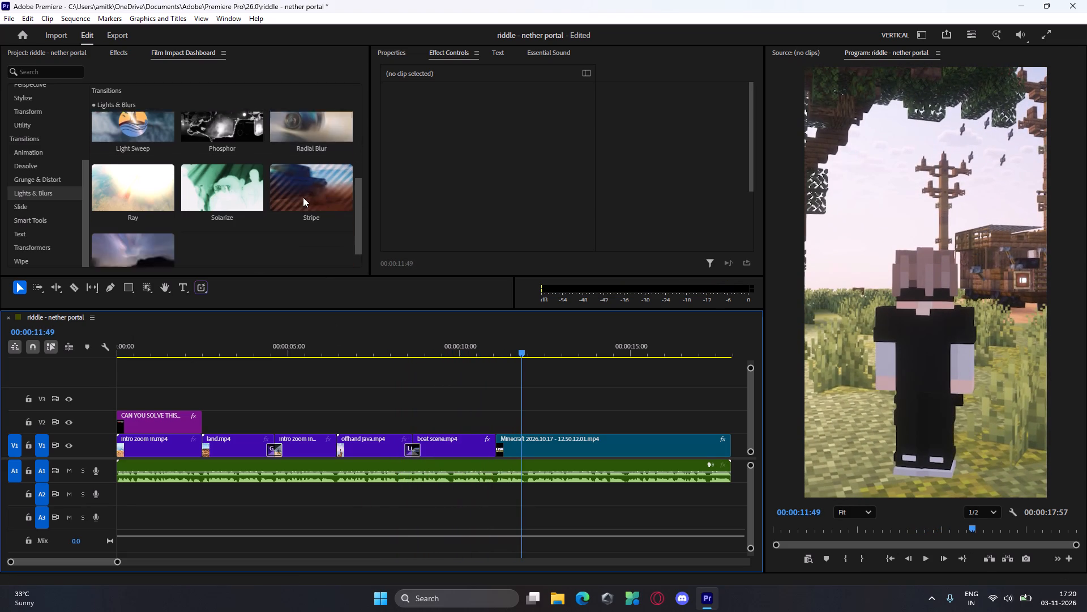
pyautogui.click(256, 235)
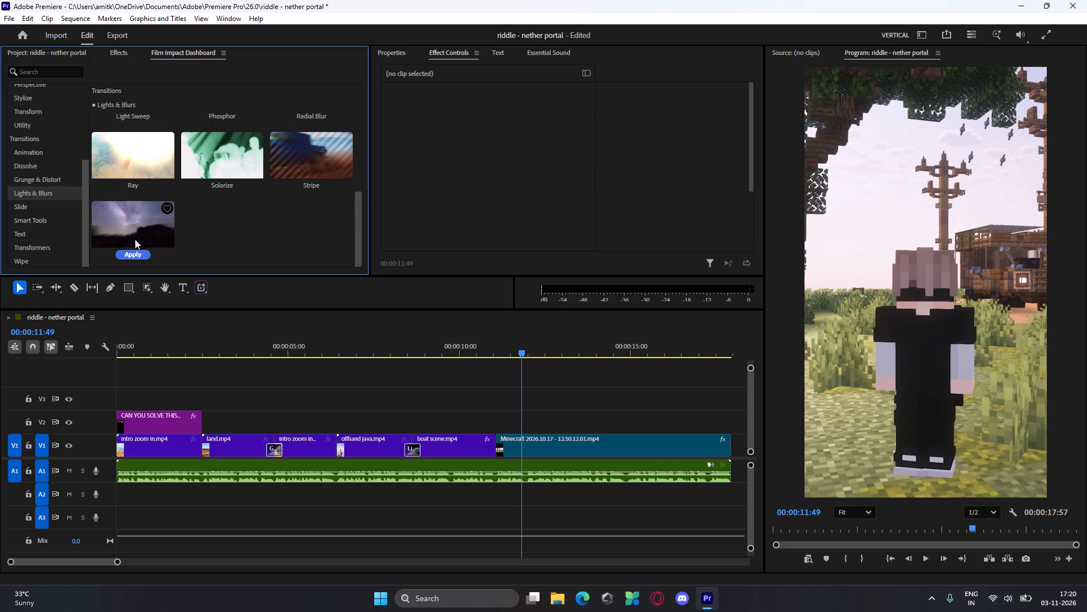
pyautogui.moveTo(473, 417); pyautogui.dragTo(534, 447)
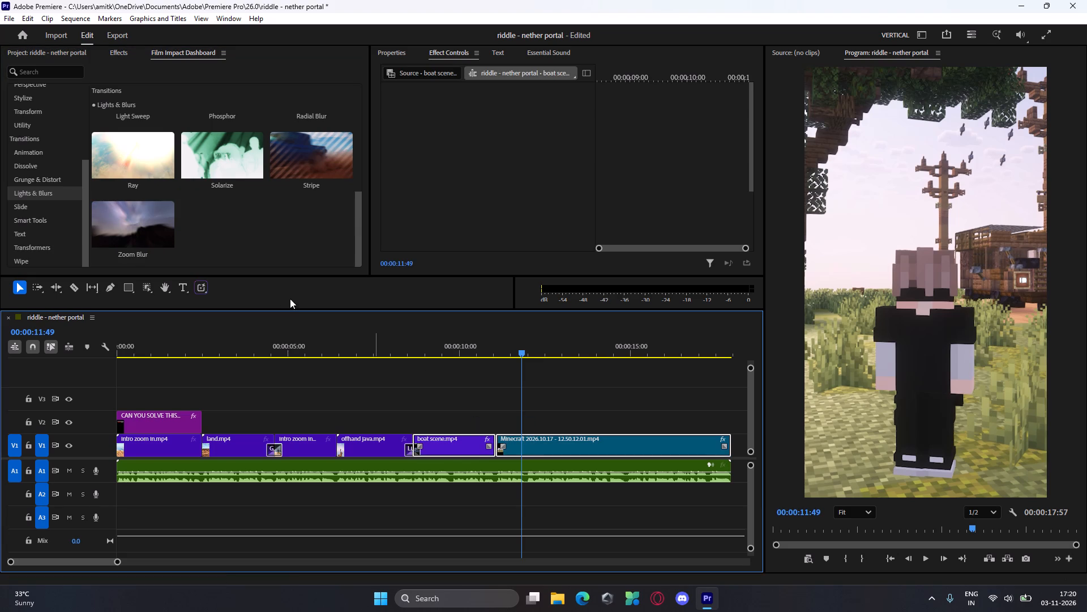
pyautogui.click(136, 254)
pyautogui.click(483, 393)
pyautogui.click(455, 351)
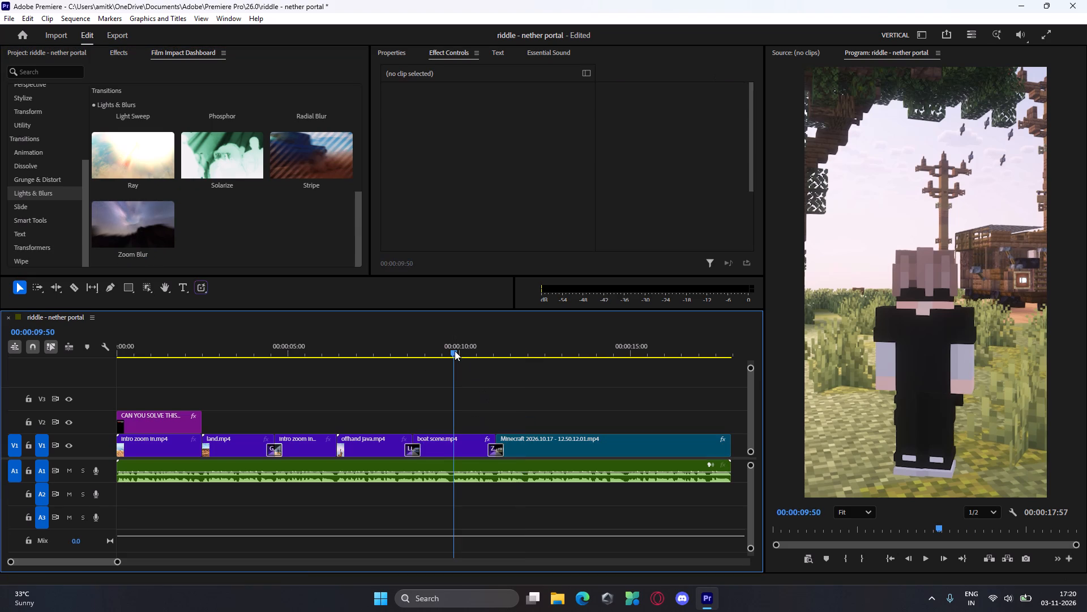
pyautogui.press('space')
pyautogui.press('space')
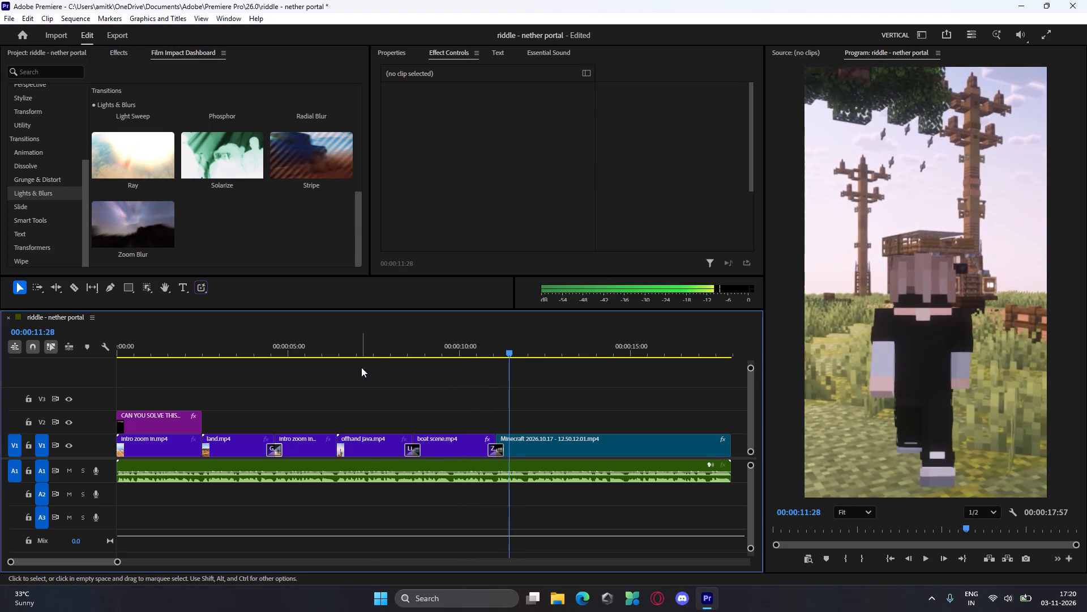
# Play the sequence from the offhand java.mp4 clip to check the transitions around boat scene.mp4, and return to the start.
pyautogui.click(382, 352)
pyautogui.press('space')
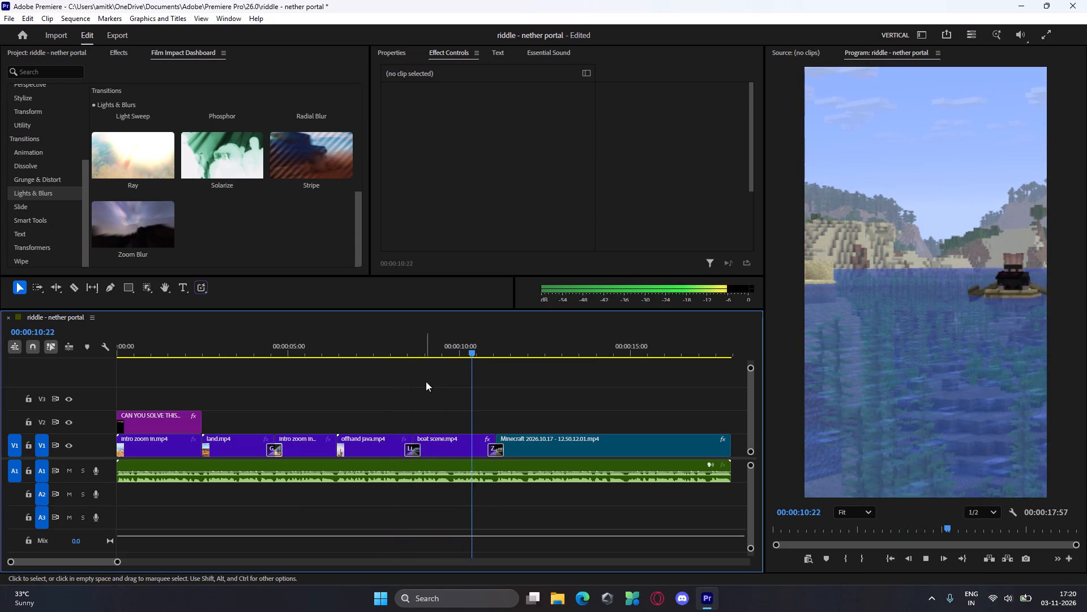
pyautogui.press('space')
pyautogui.moveTo(217, 355); pyautogui.dragTo(0, 347)
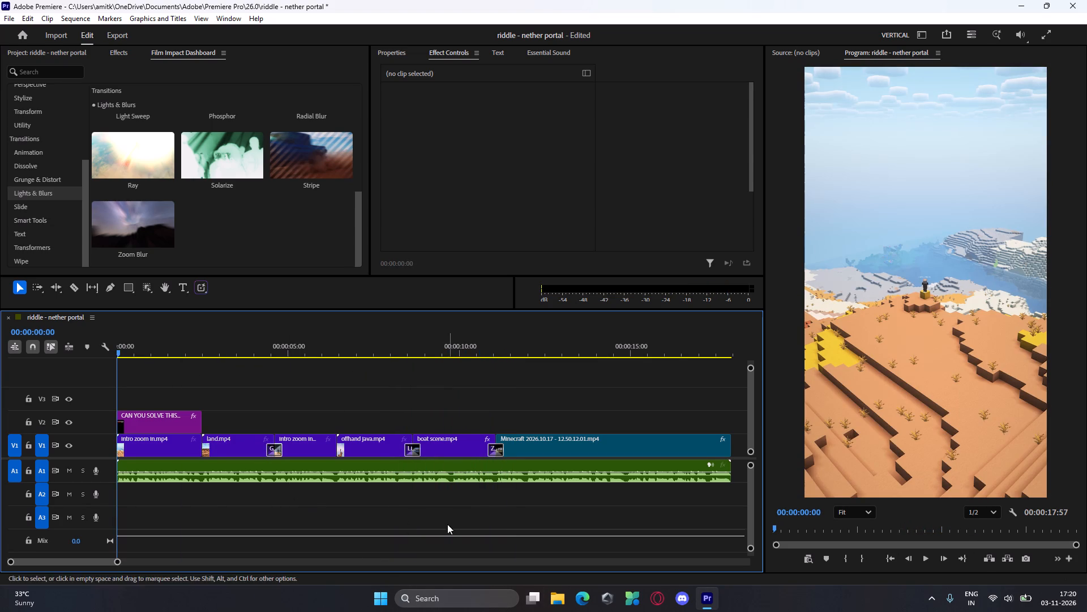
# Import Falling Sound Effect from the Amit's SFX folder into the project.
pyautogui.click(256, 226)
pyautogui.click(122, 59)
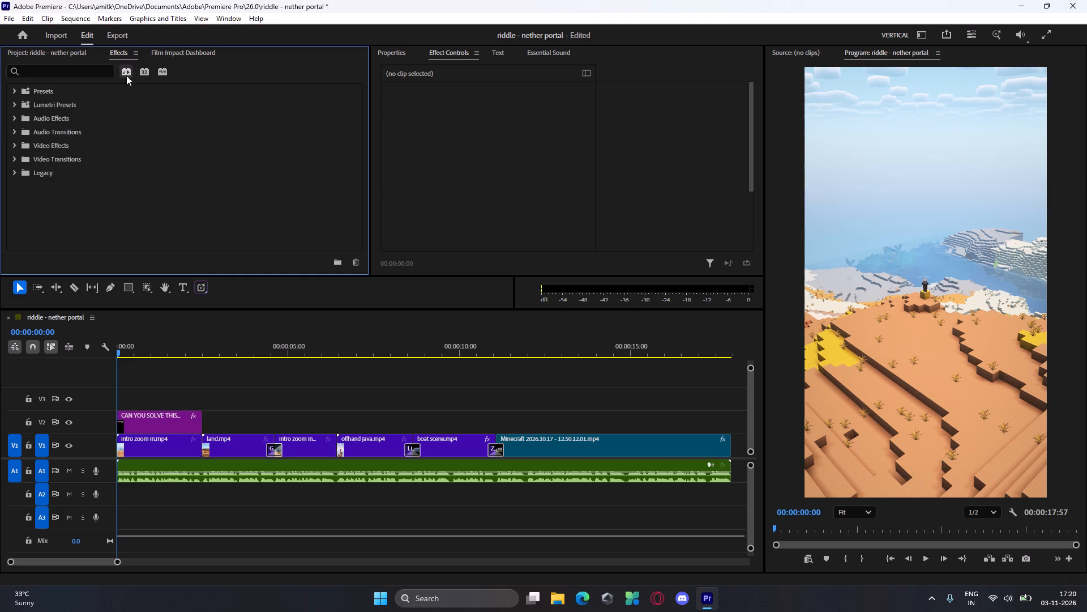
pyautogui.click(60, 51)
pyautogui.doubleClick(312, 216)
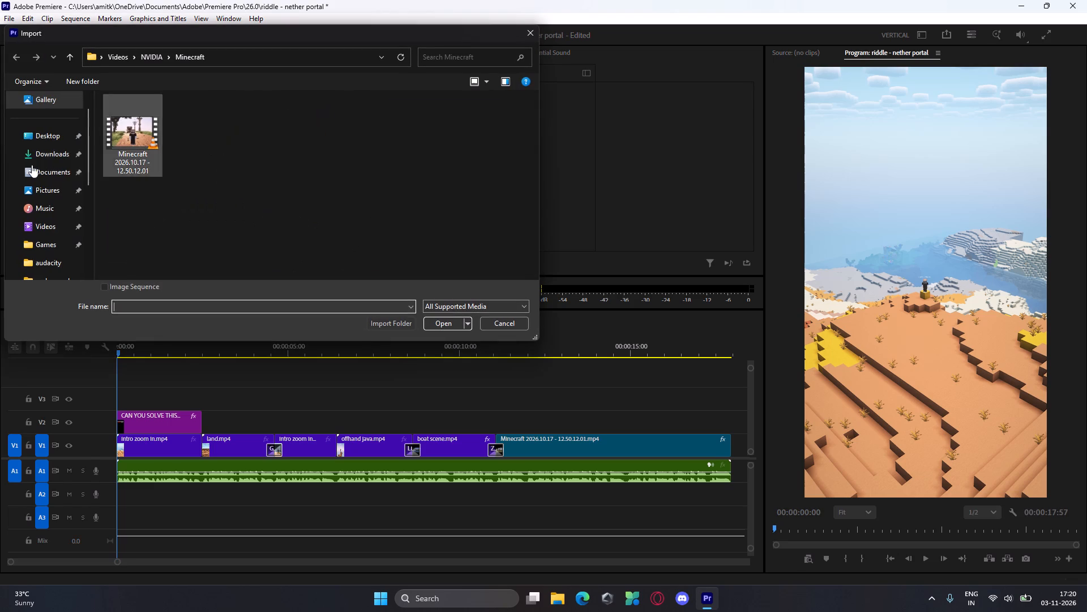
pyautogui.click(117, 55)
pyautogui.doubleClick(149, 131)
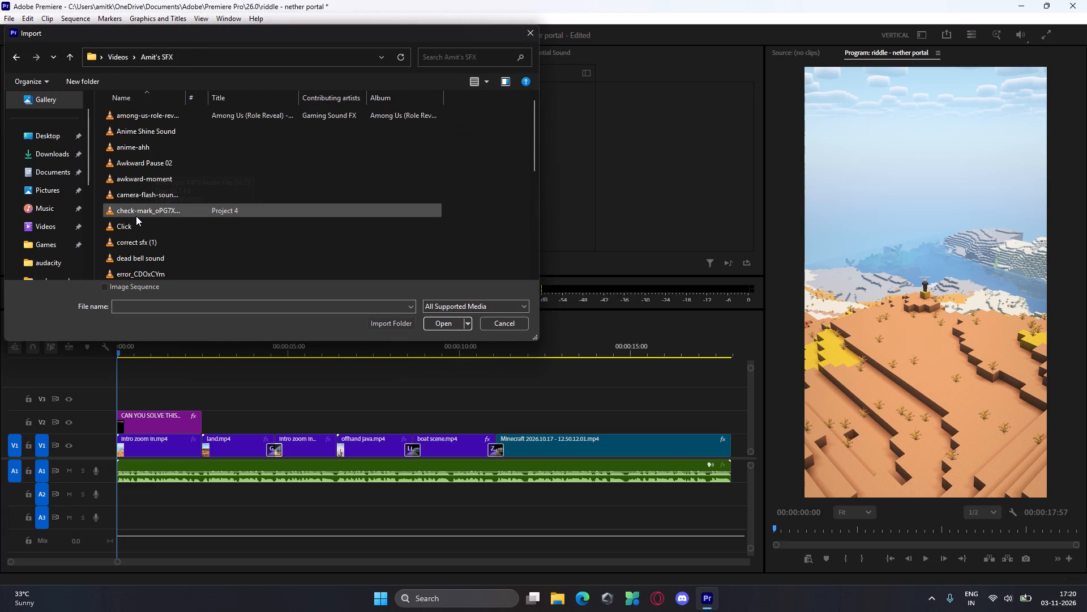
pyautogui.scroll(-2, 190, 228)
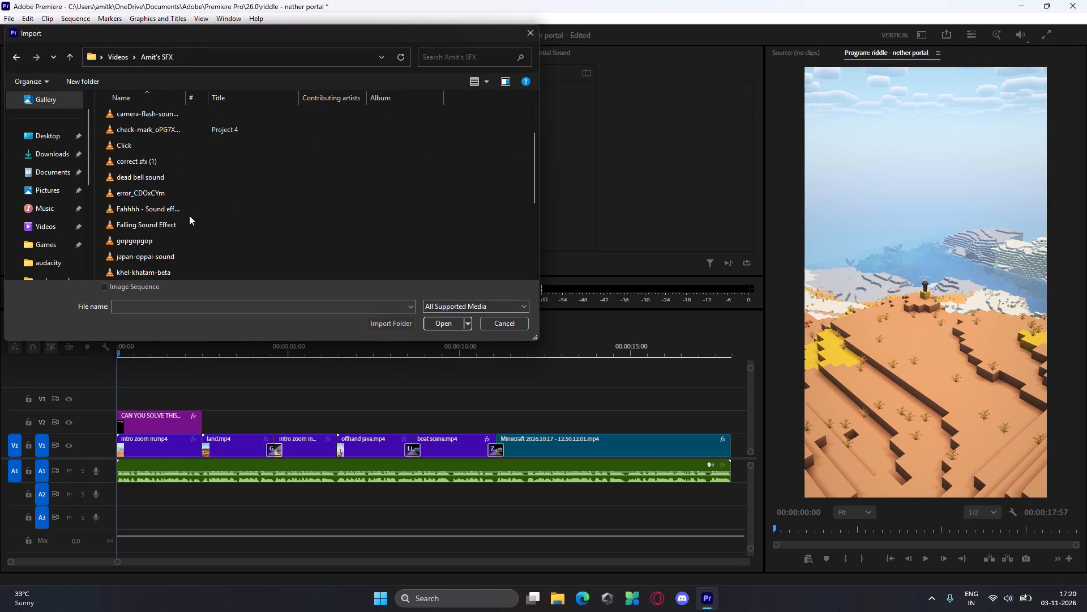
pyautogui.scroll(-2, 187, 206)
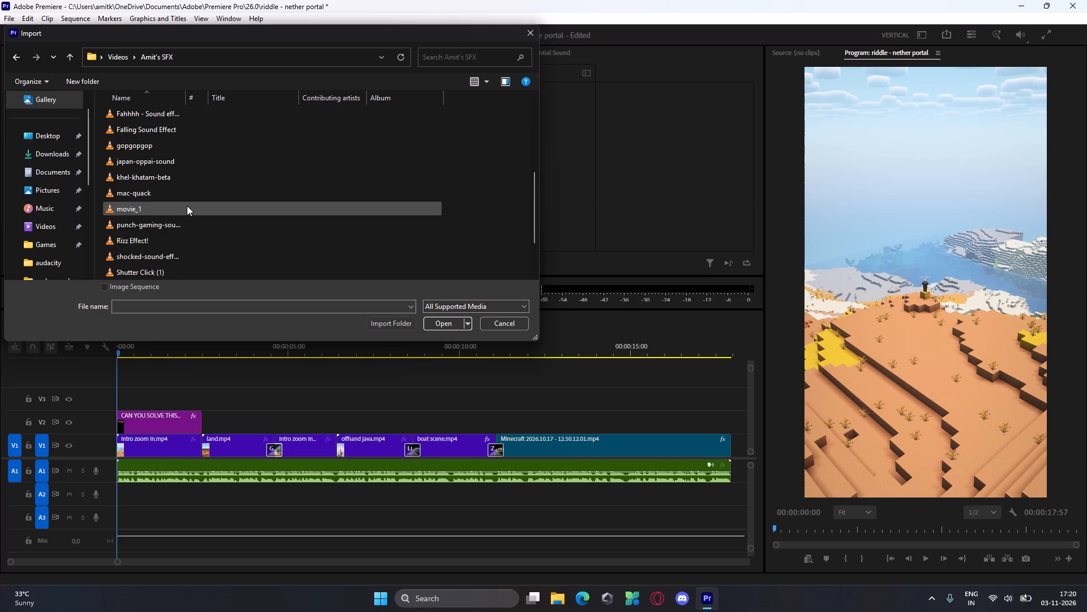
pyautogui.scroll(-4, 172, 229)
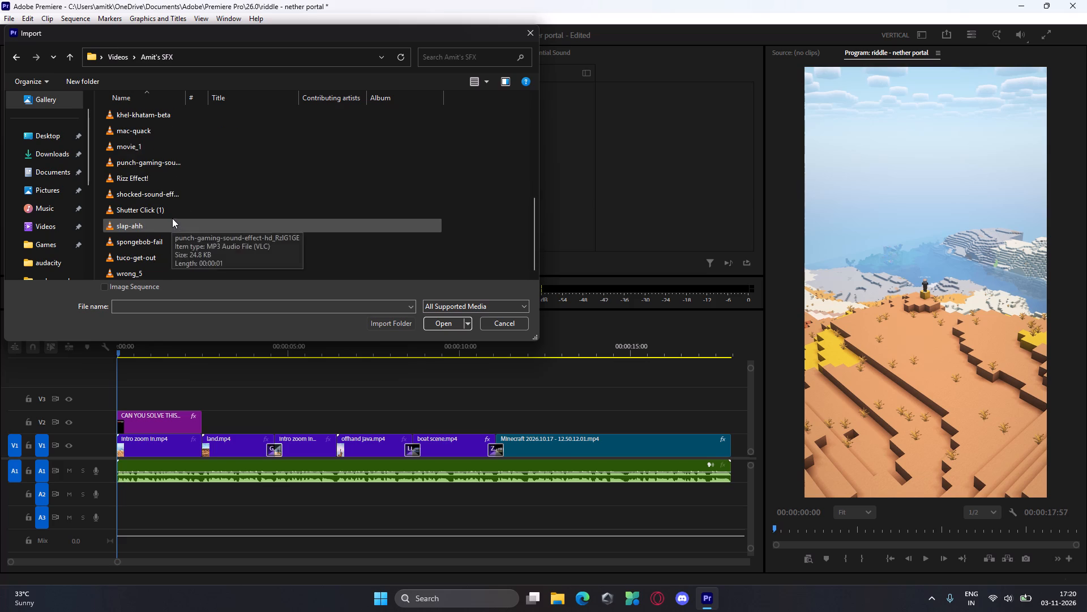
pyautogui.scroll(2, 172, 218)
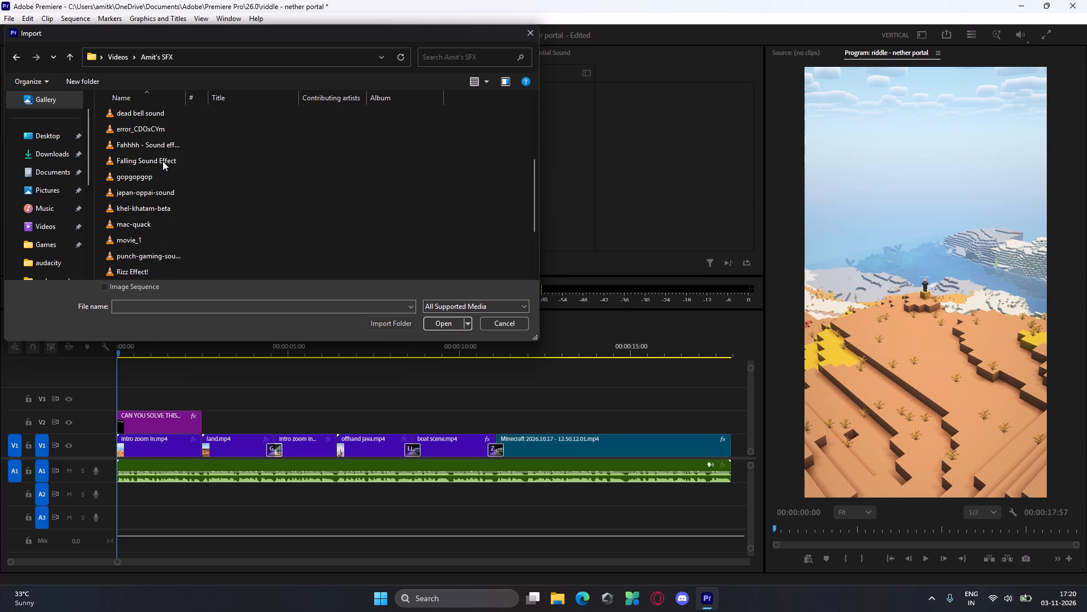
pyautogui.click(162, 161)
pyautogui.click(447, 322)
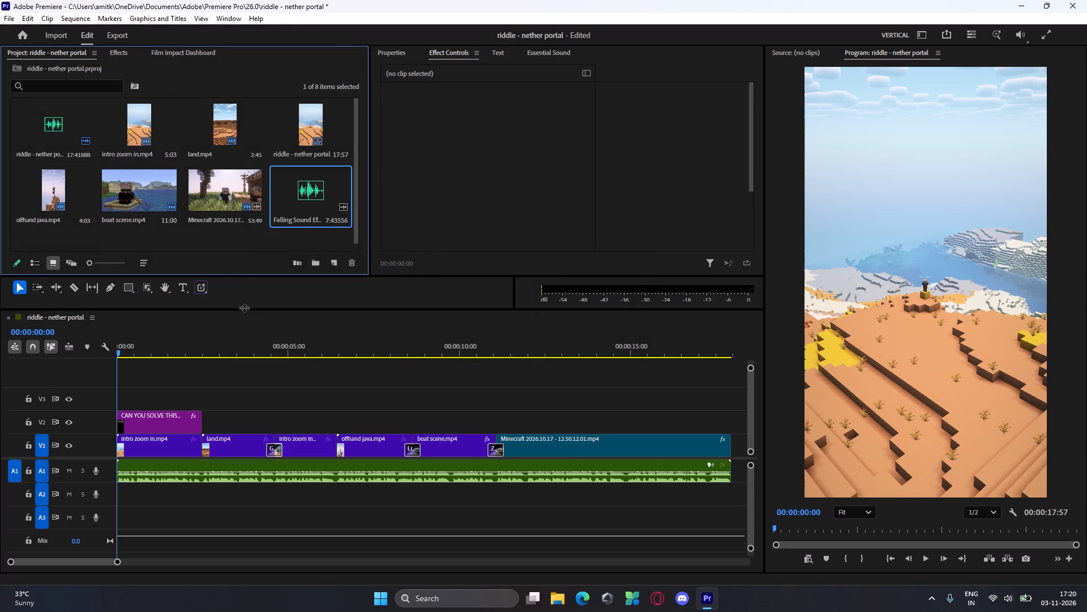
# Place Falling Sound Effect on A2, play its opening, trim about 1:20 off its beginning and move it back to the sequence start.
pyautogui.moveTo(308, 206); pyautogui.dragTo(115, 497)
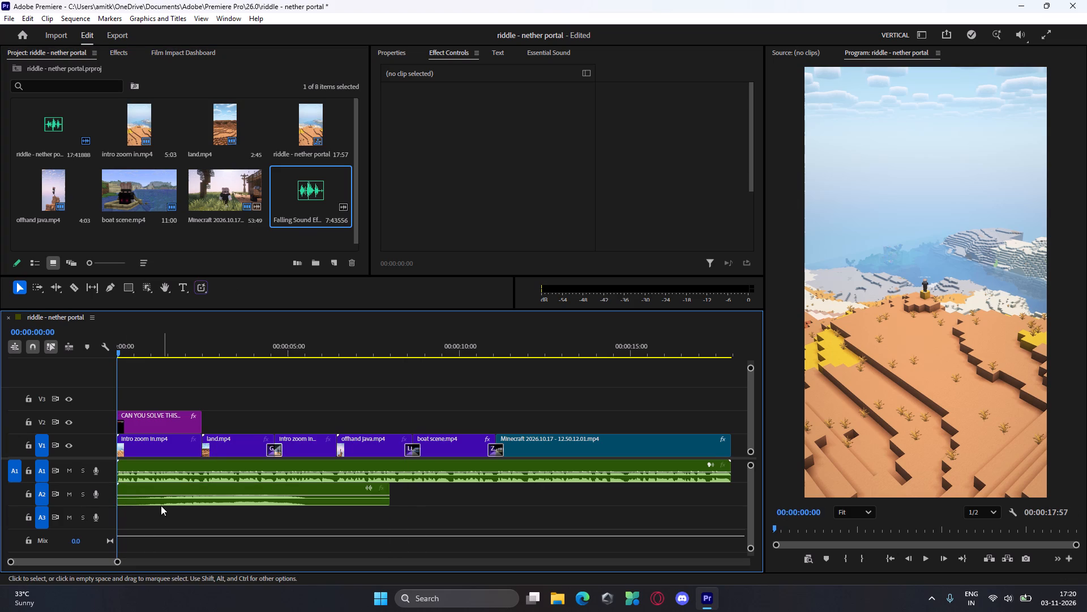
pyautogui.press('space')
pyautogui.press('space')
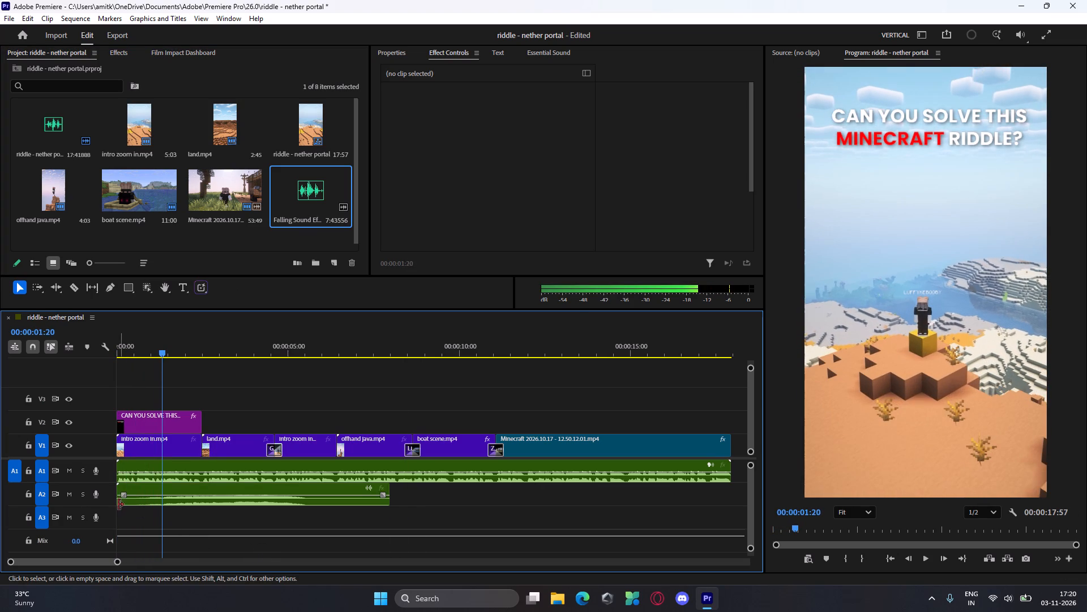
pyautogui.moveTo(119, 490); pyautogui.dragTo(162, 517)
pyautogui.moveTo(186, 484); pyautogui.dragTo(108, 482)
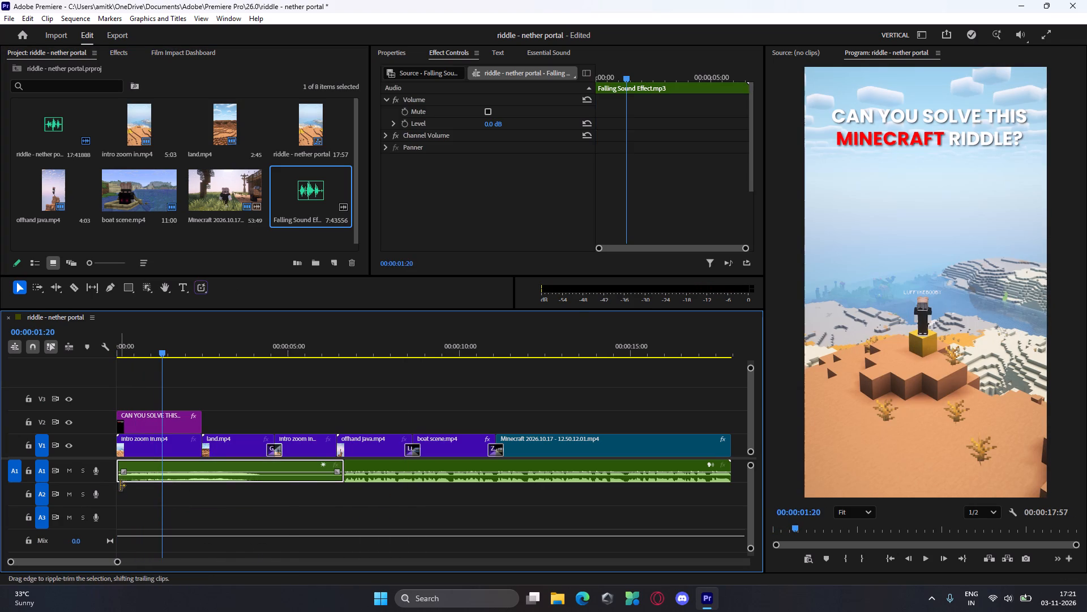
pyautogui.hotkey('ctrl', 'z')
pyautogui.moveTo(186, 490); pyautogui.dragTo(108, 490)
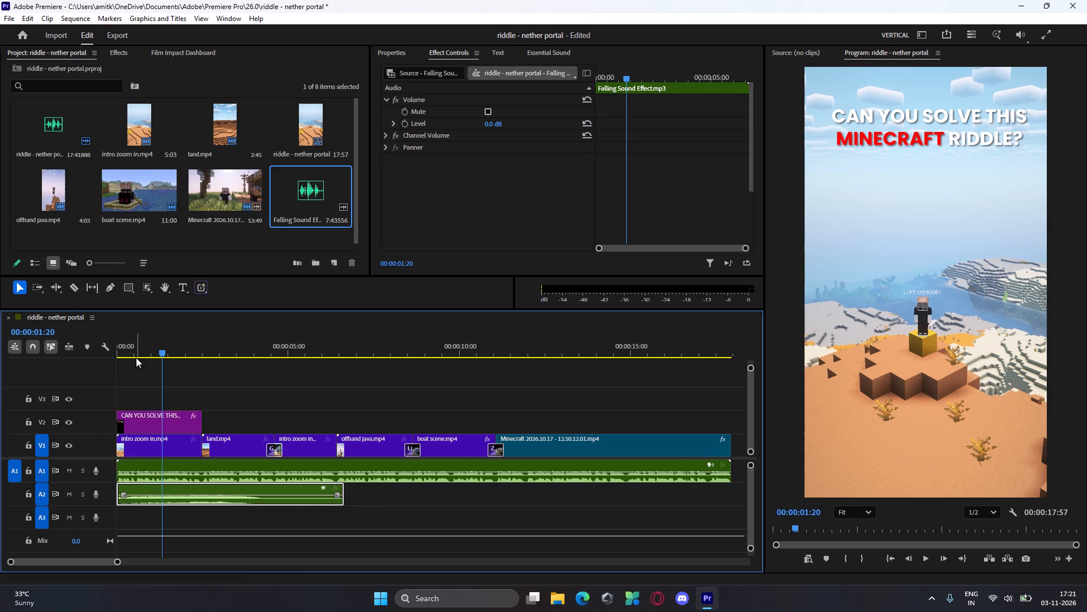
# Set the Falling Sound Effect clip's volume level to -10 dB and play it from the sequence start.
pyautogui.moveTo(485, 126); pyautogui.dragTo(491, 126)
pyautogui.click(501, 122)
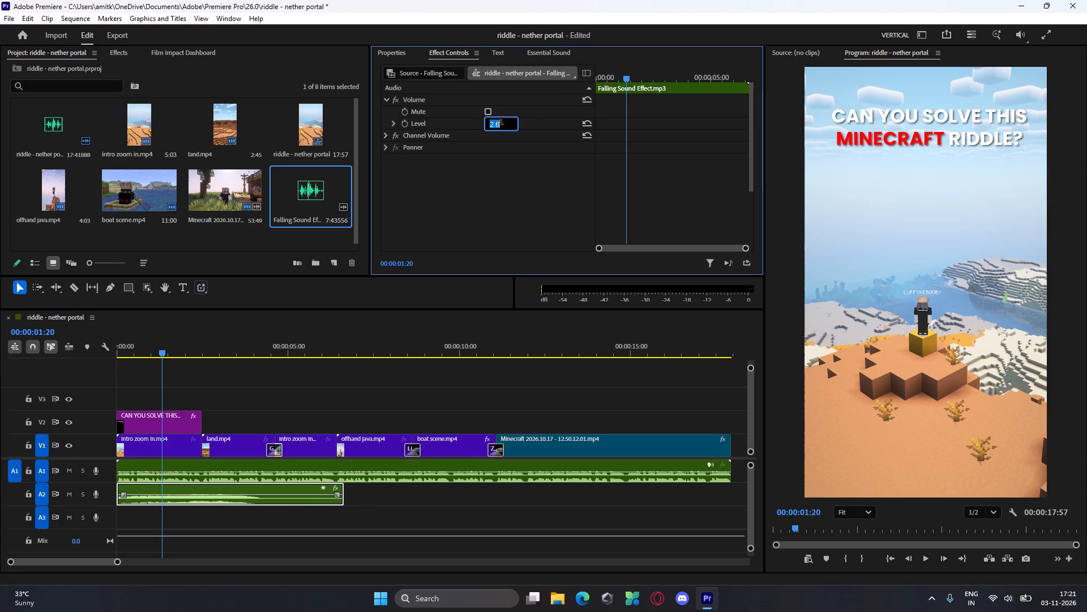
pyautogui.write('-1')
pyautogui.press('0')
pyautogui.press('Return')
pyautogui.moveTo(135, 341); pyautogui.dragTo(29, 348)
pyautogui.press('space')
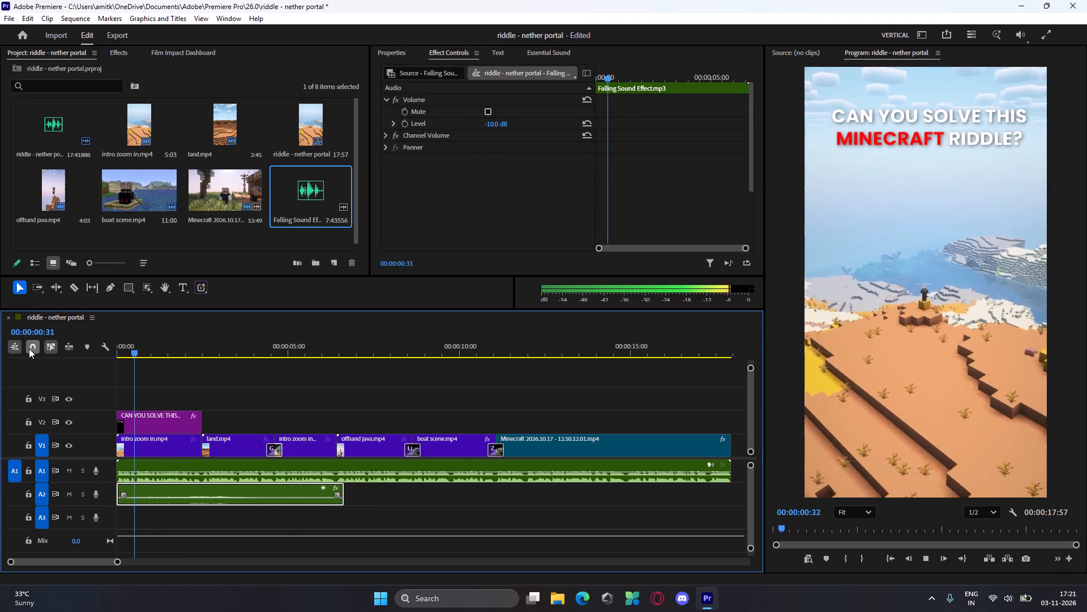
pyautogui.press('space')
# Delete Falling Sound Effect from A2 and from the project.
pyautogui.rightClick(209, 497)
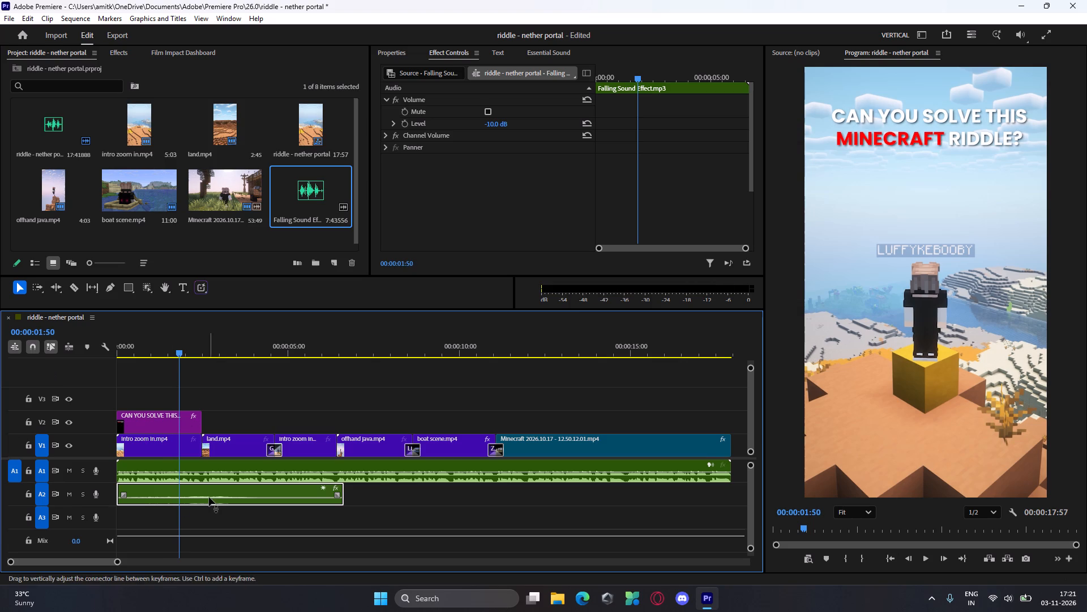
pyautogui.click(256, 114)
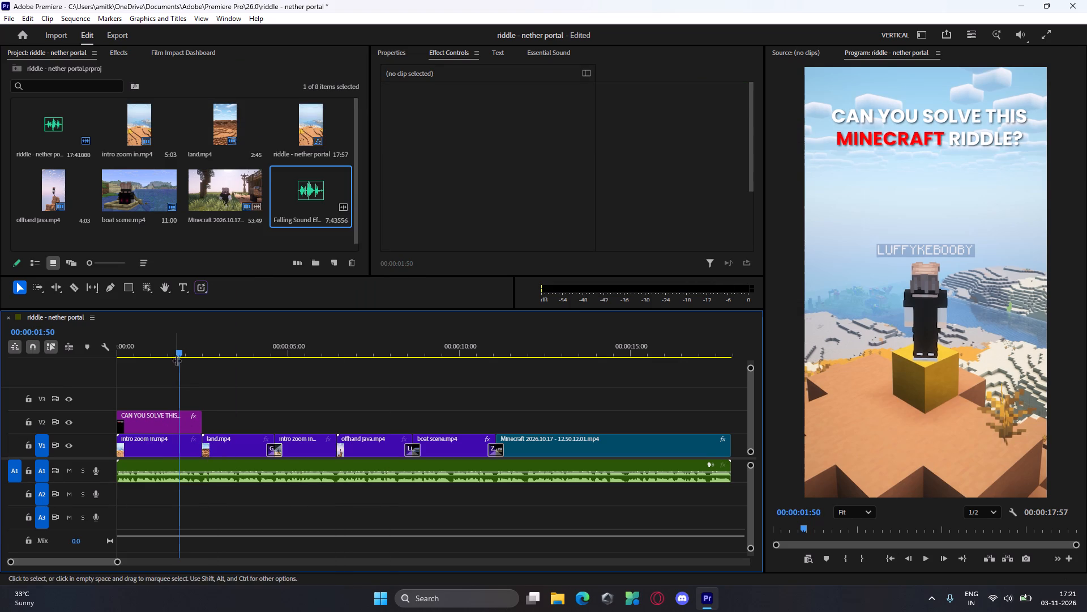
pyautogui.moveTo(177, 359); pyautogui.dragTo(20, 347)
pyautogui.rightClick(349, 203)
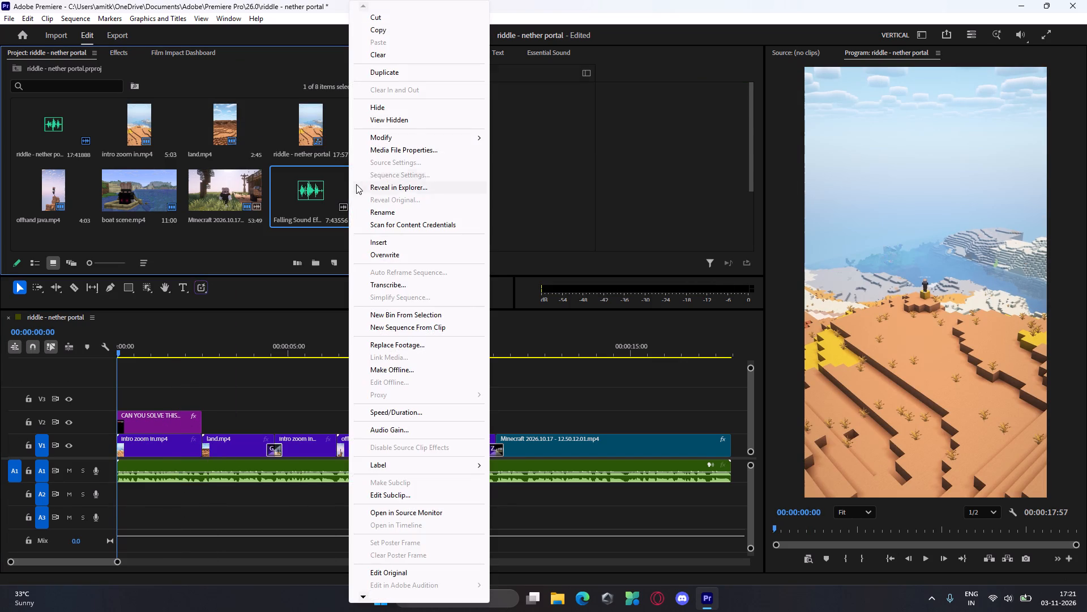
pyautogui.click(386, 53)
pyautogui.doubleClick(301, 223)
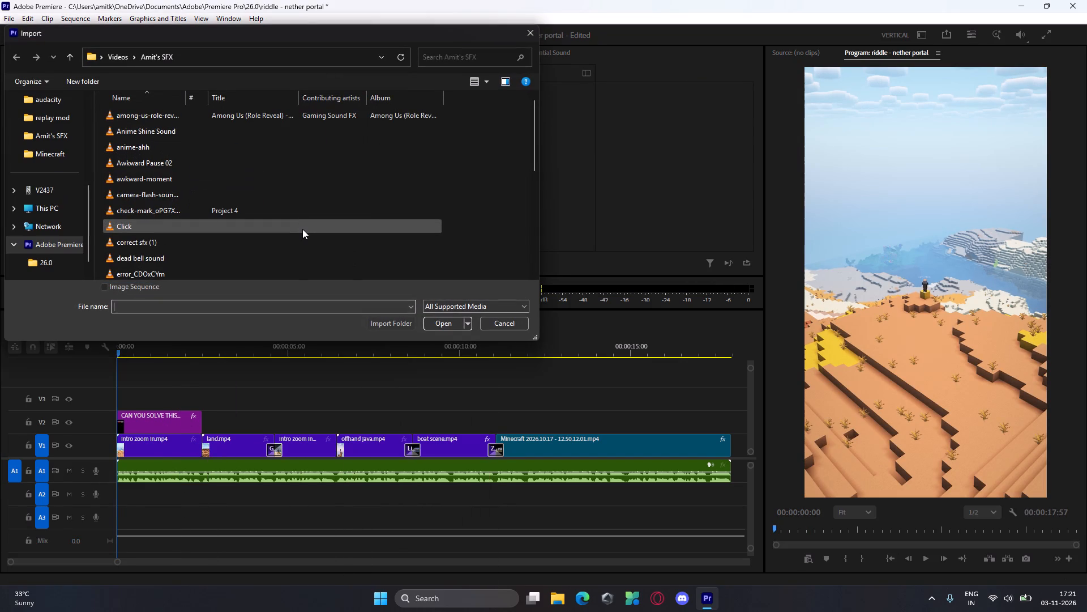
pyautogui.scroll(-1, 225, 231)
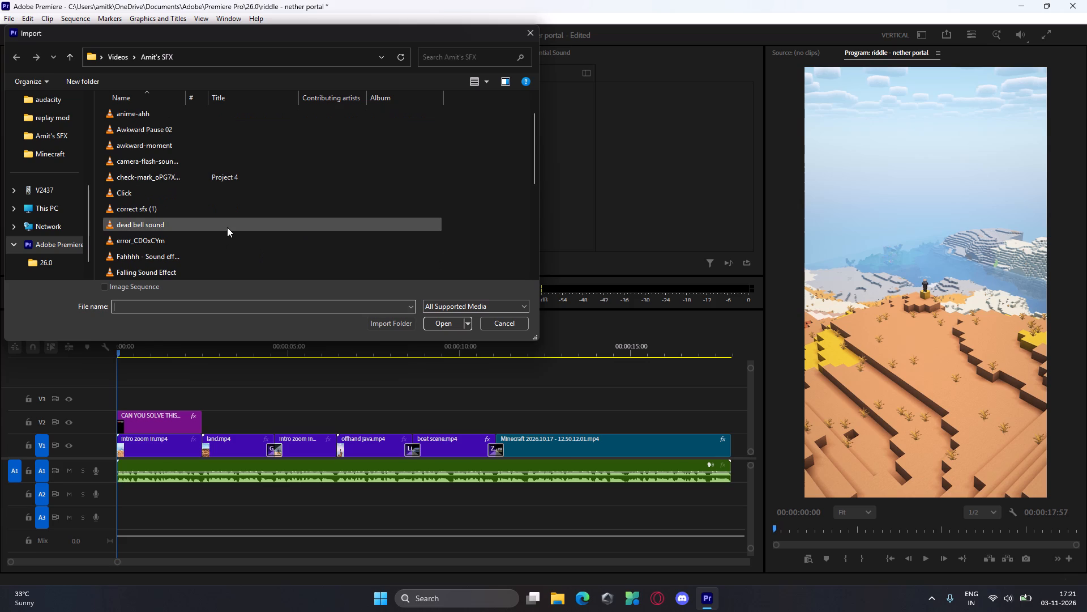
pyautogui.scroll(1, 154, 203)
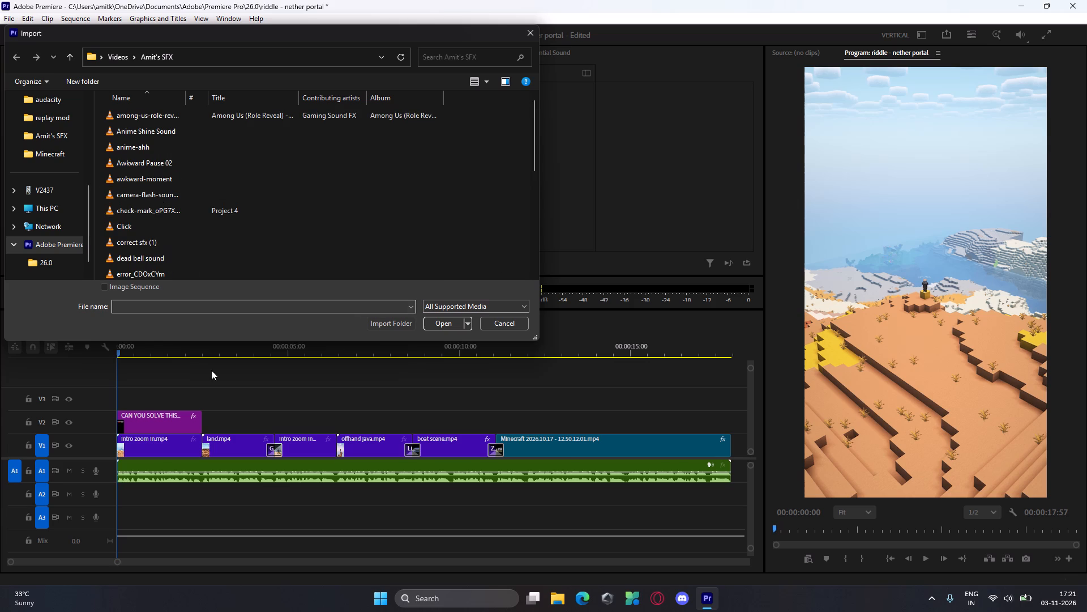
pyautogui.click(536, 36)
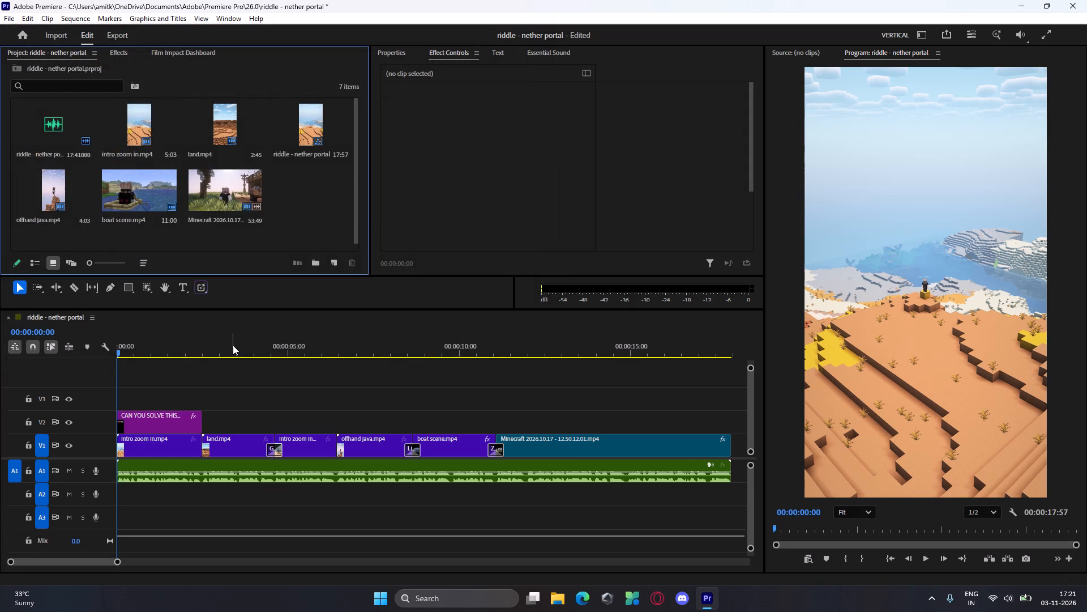
# Play the intro through the riddle title and import the check-mark_oPG7Xo5 sound effect from Amit's SFX folder.
pyautogui.press('space')
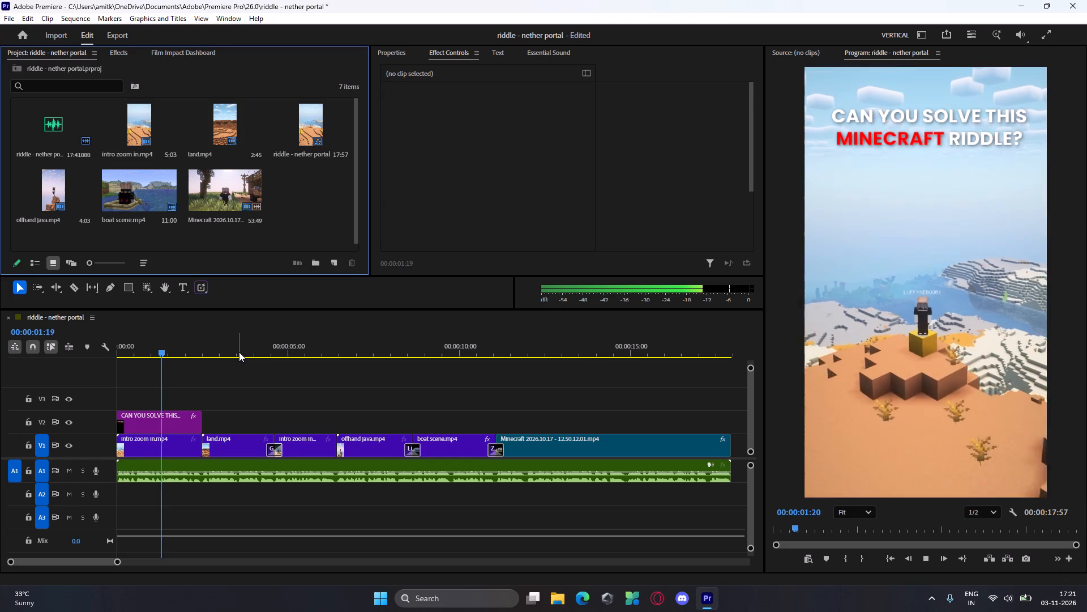
pyautogui.press('space')
pyautogui.doubleClick(290, 206)
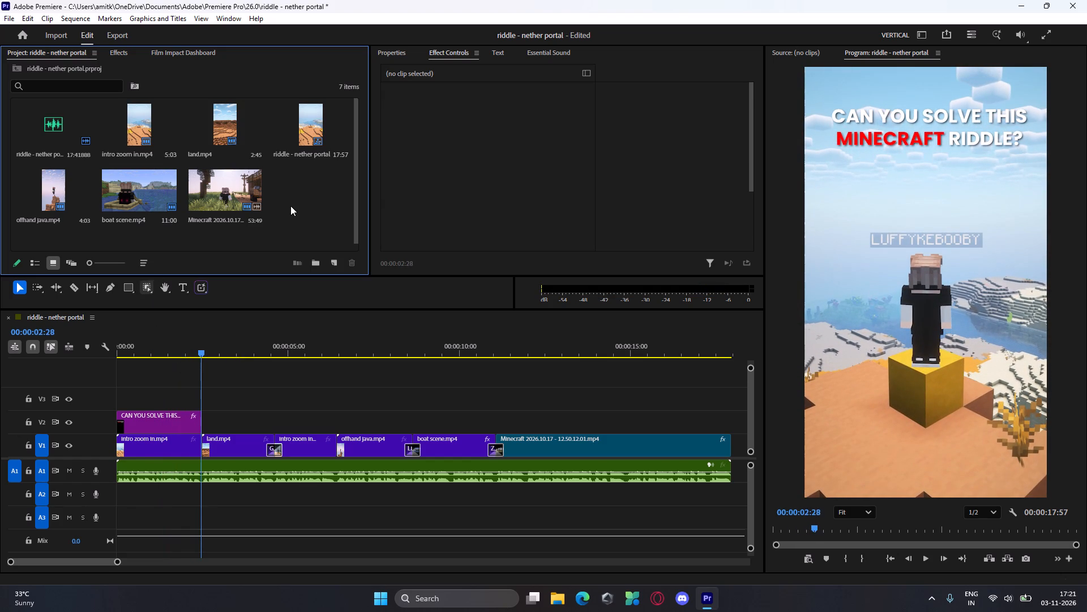
pyautogui.click(159, 211)
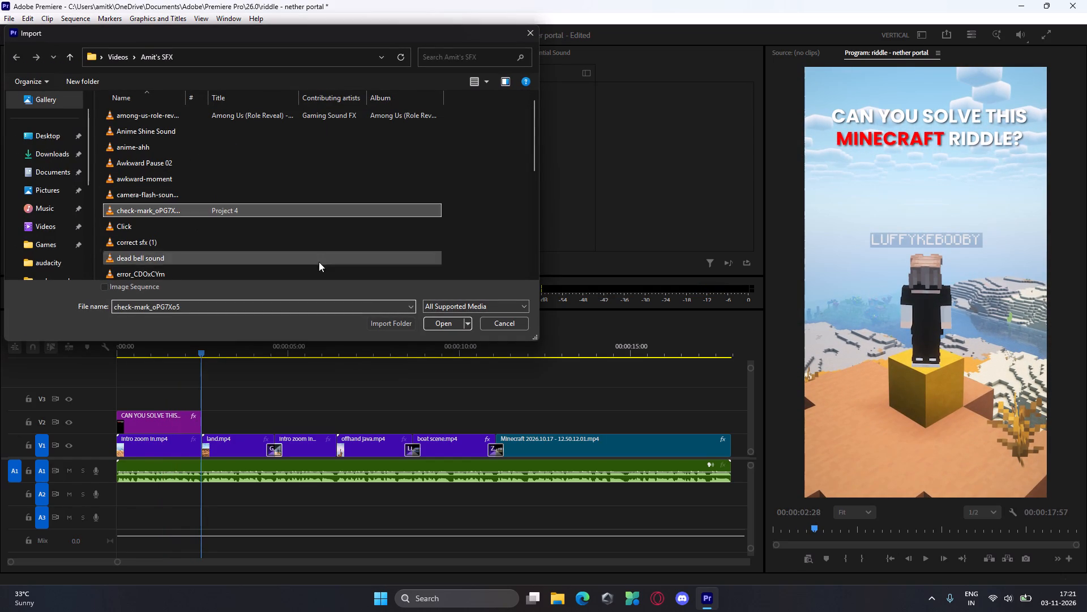
pyautogui.click(449, 326)
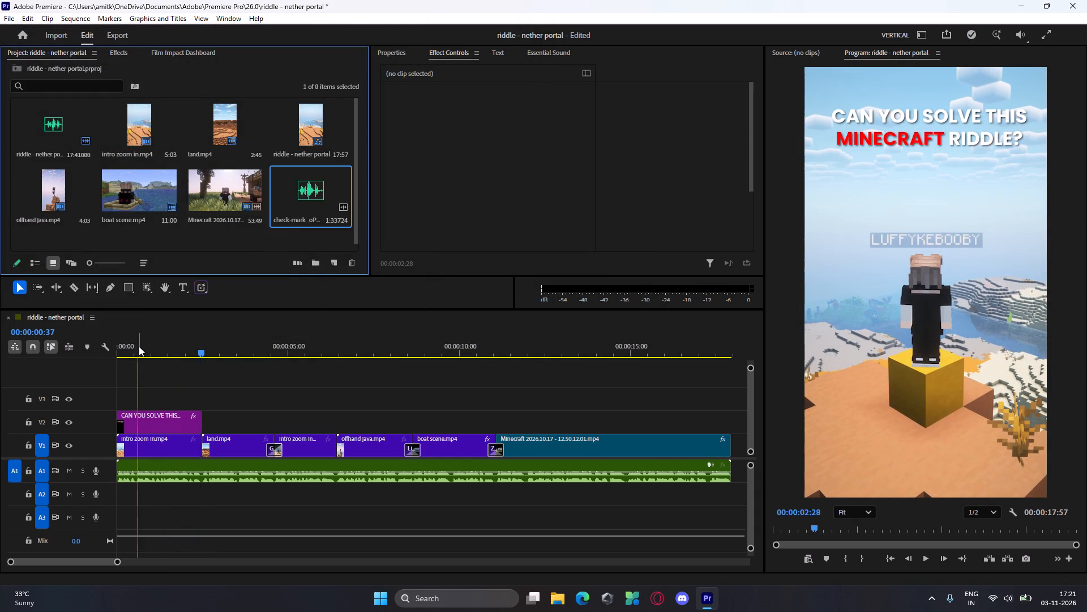
# Place the check-mark sound effect on A2 at 00:00:01:51 in the intro and play across it.
pyautogui.click(139, 346)
pyautogui.press('space')
pyautogui.press('space')
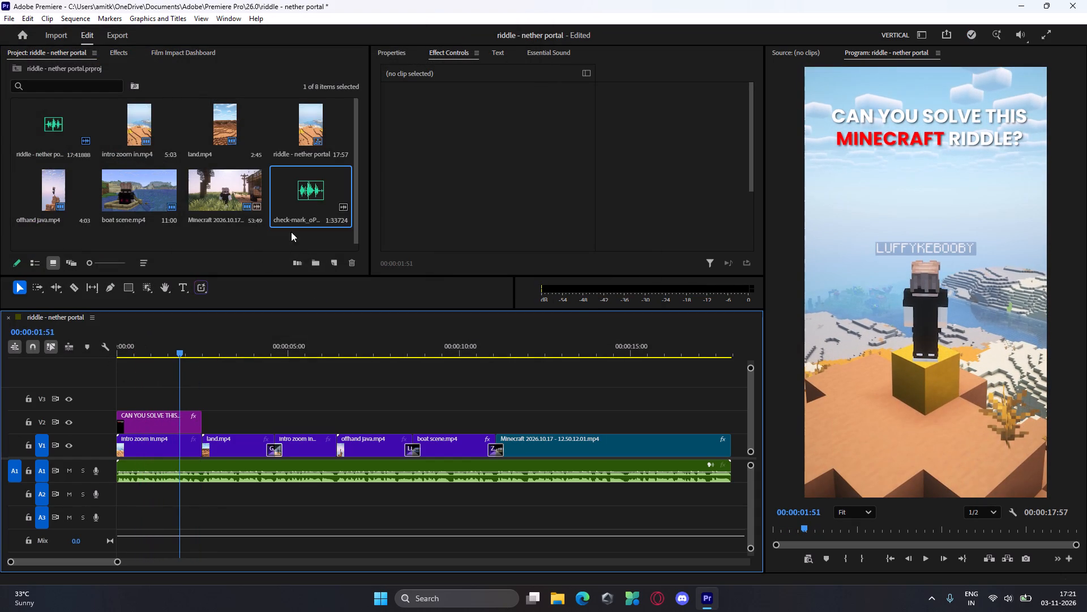
pyautogui.moveTo(310, 195); pyautogui.dragTo(179, 491)
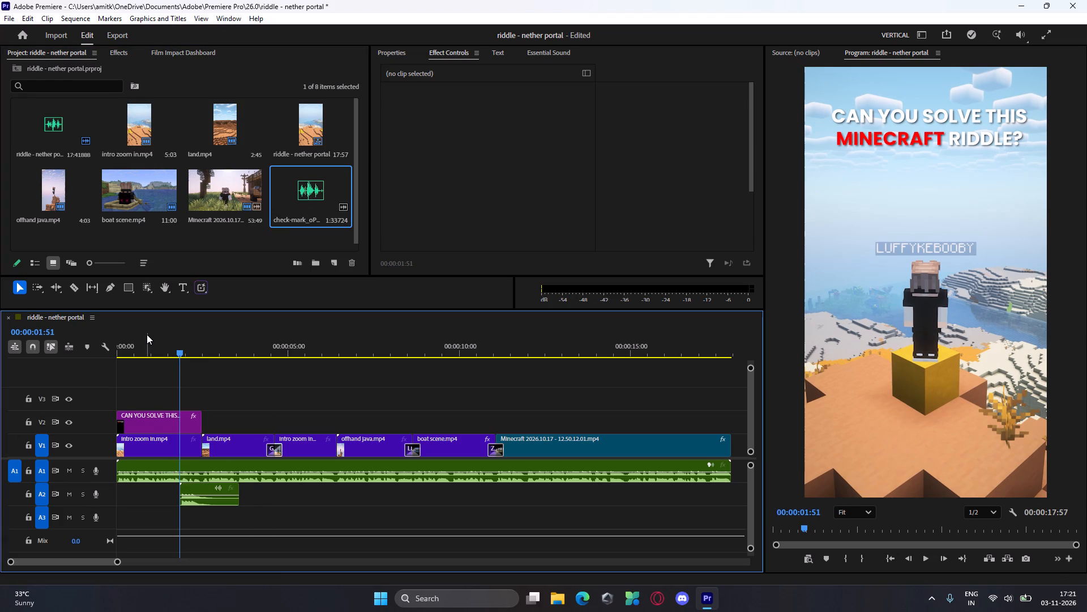
pyautogui.click(147, 334)
pyautogui.press('space')
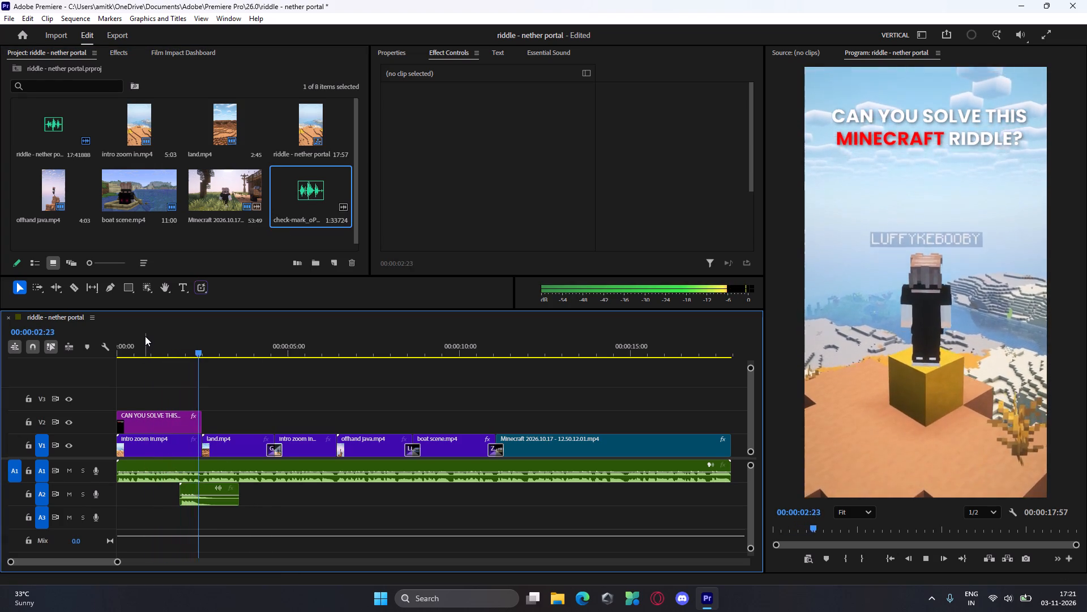
pyautogui.press('space')
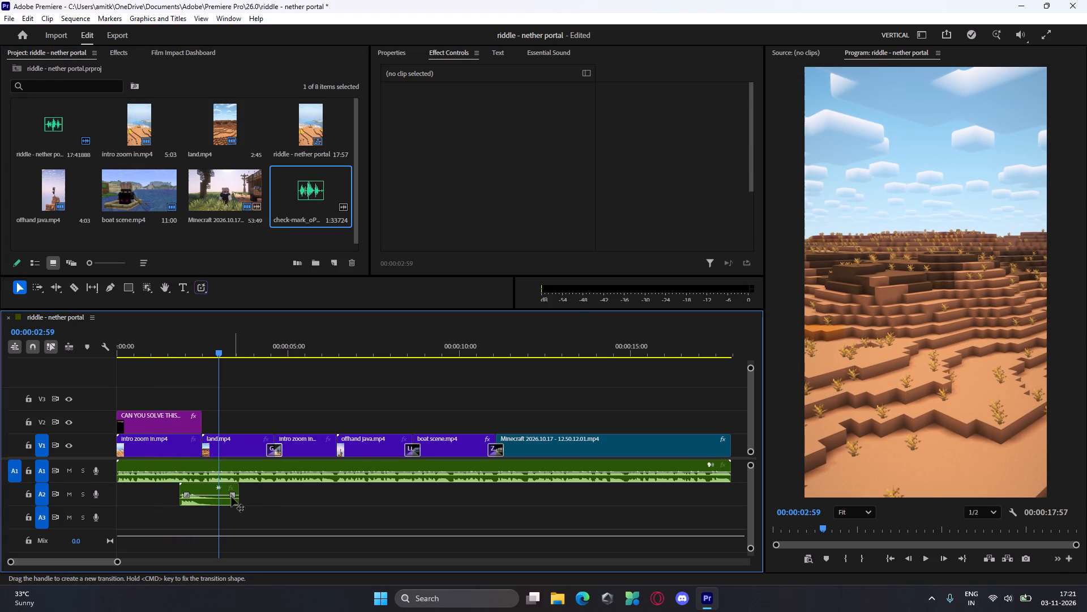
# Set the check-mark sound effect's volume level to -8 dB and play the sequence from the beginning.
pyautogui.click(202, 496)
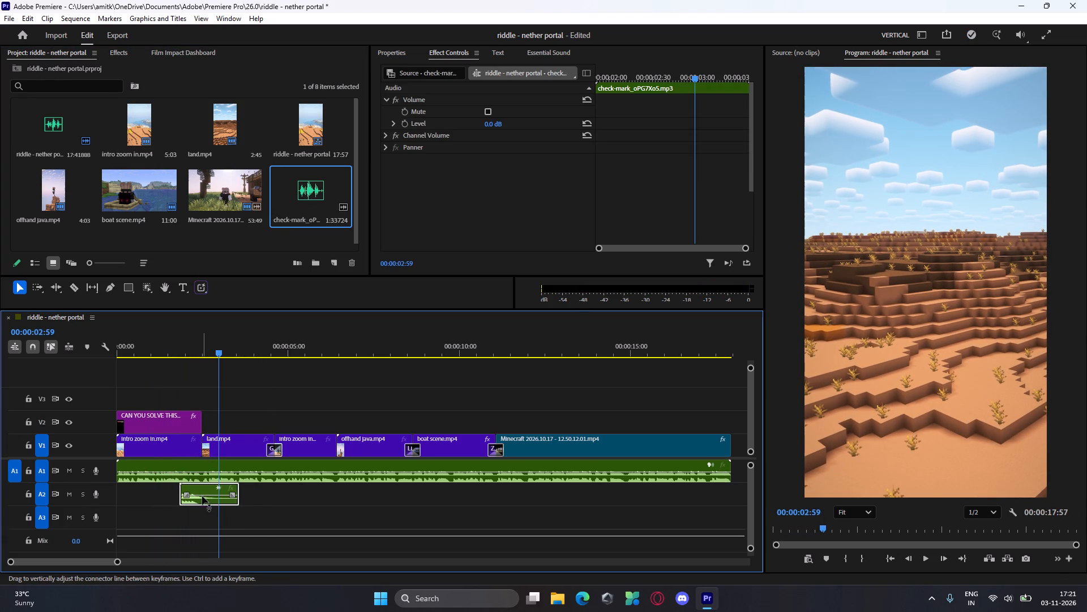
pyautogui.click(494, 127)
pyautogui.press('-')
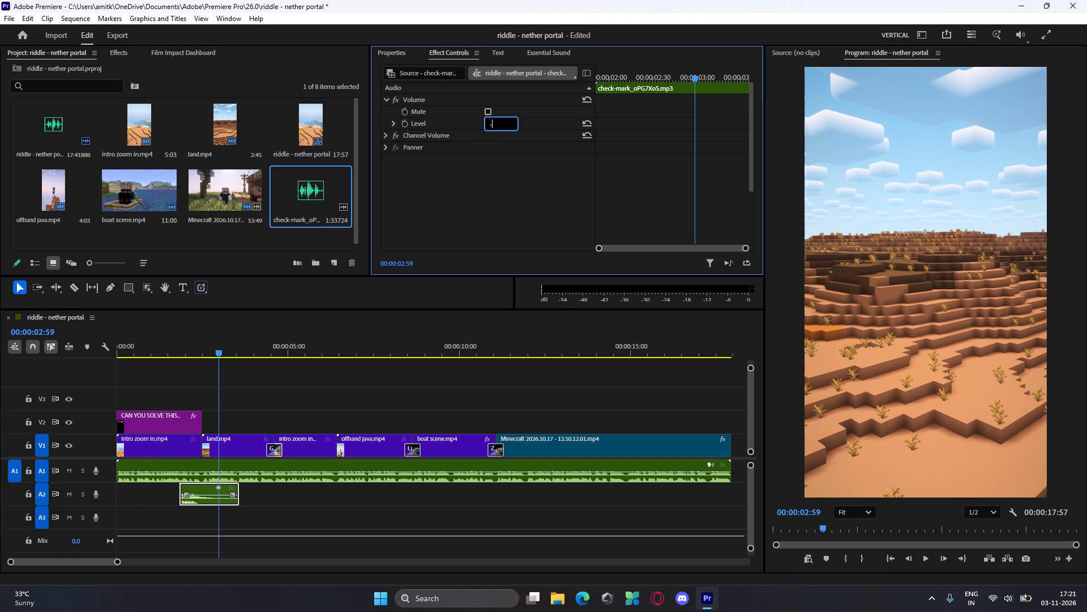
pyautogui.press('8')
pyautogui.press('Return')
pyautogui.click(117, 347)
pyautogui.press('space')
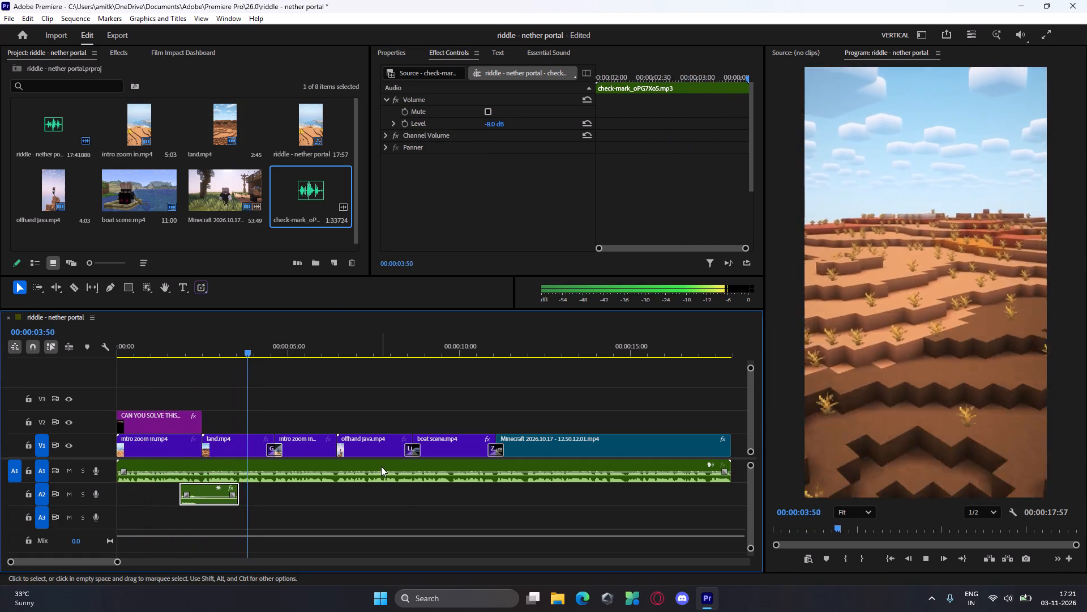
# Stop playback and import the camera-flash-sound-effect file from Amit's SFX folder into the project.
pyautogui.press('space')
pyautogui.doubleClick(254, 242)
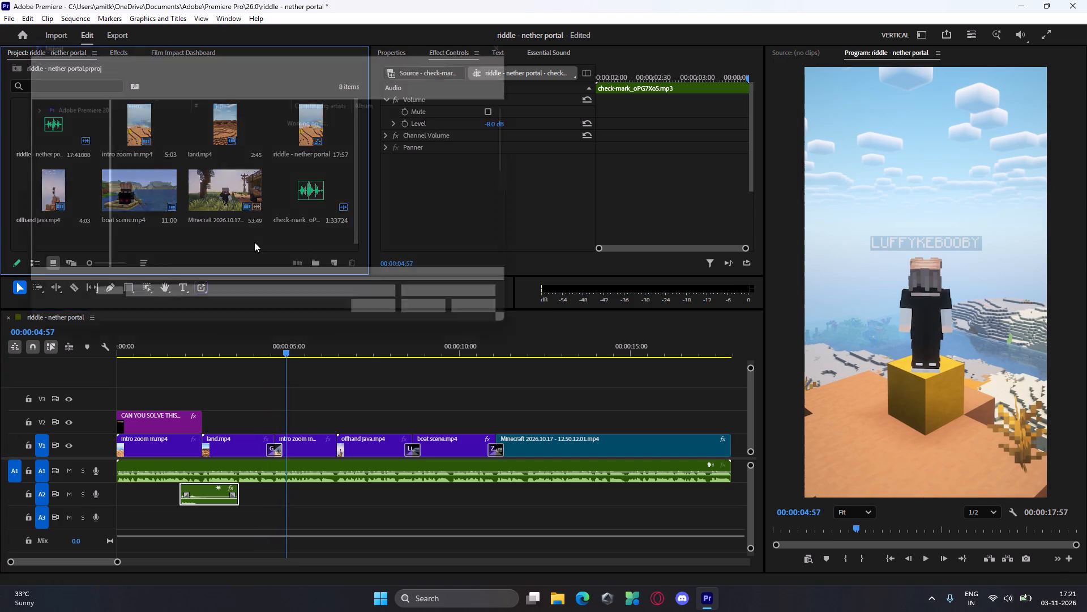
pyautogui.scroll(1, 152, 157)
pyautogui.scroll(-1, 156, 160)
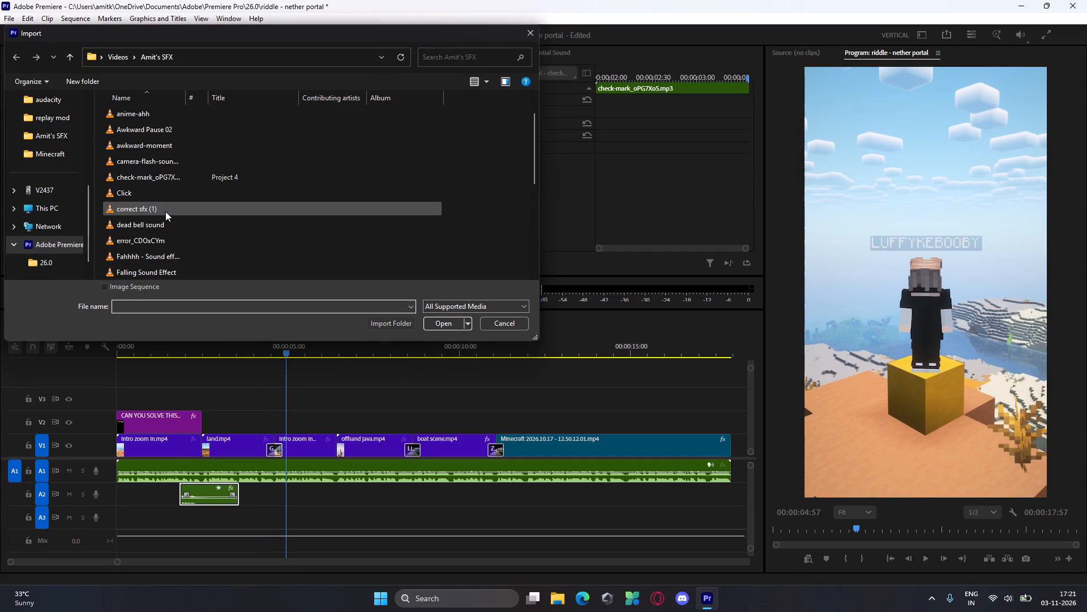
pyautogui.click(164, 164)
pyautogui.click(444, 323)
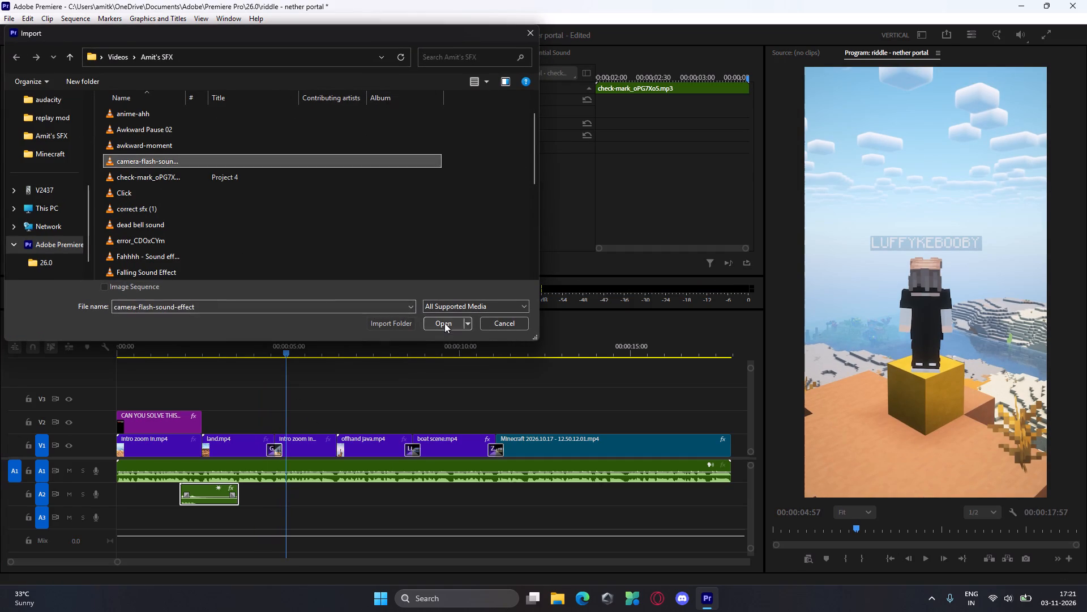
# Place camera-flash-sound-effect on A2 at 00:00:04:25, under the land-to-intro zoom in Glow transition, and play across it.
pyautogui.moveTo(62, 222); pyautogui.dragTo(268, 492)
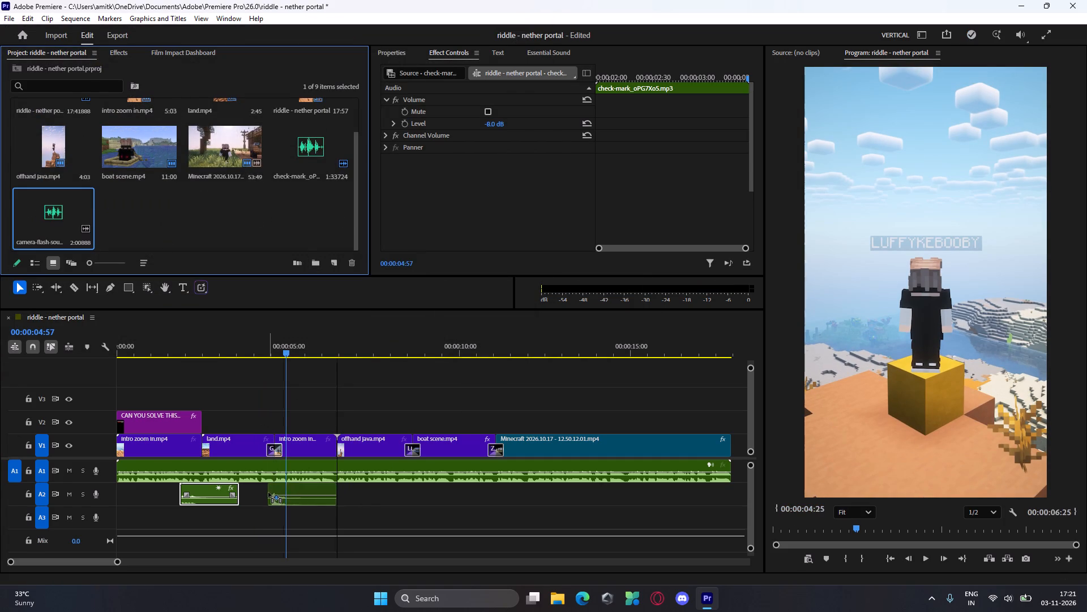
pyautogui.moveTo(268, 492); pyautogui.dragTo(271, 492)
pyautogui.click(244, 358)
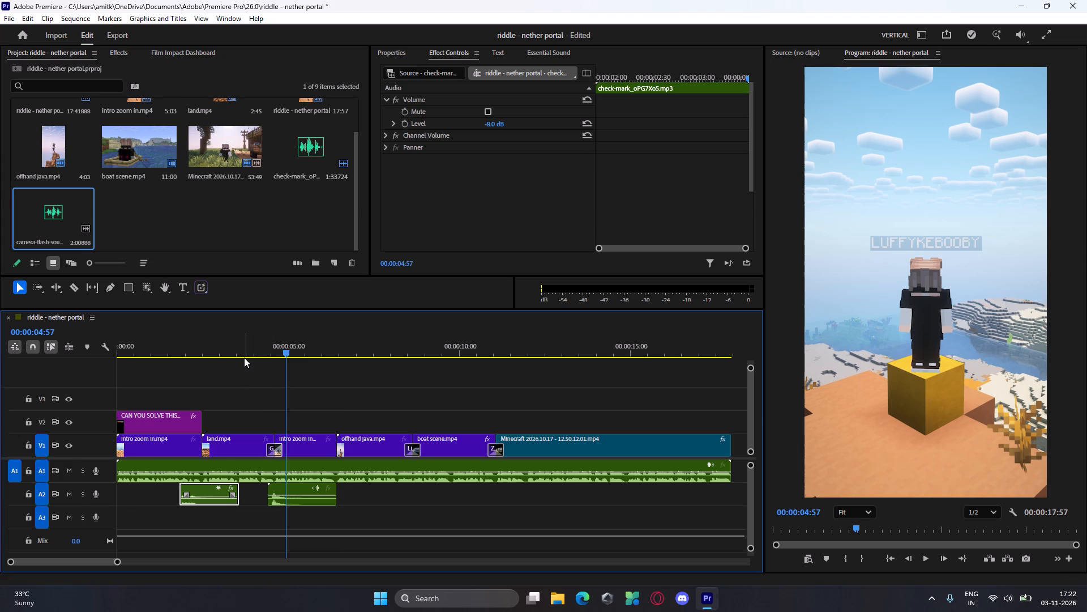
pyautogui.click(256, 354)
pyautogui.press('space')
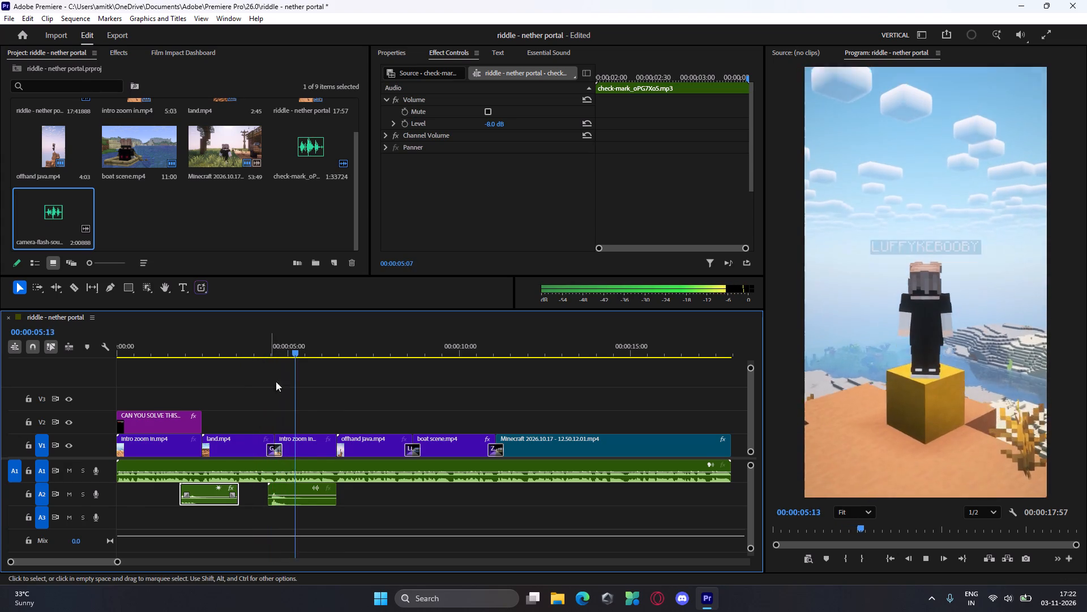
pyautogui.press('space')
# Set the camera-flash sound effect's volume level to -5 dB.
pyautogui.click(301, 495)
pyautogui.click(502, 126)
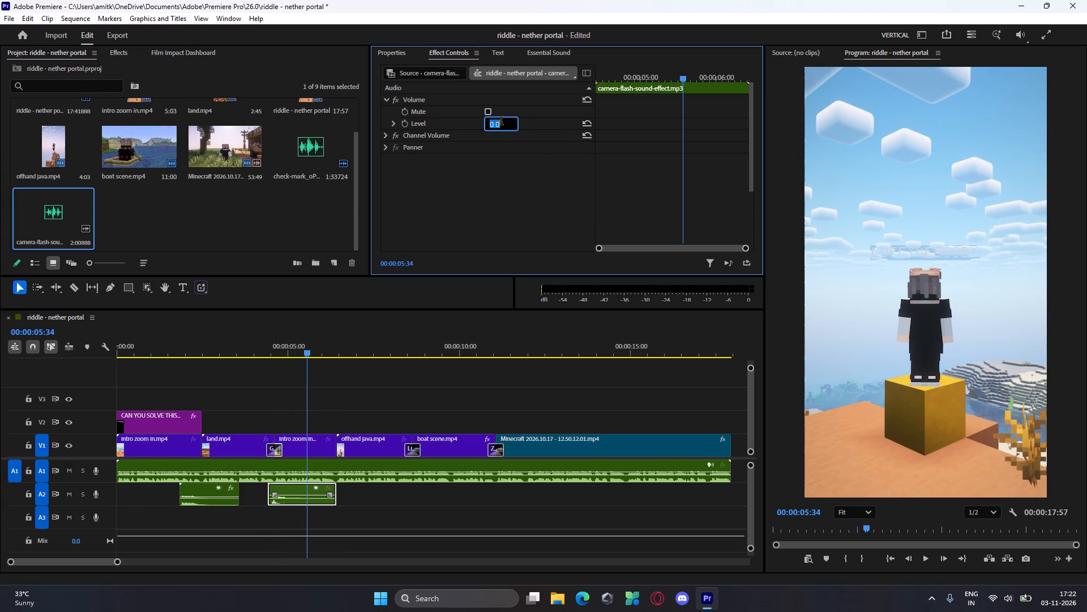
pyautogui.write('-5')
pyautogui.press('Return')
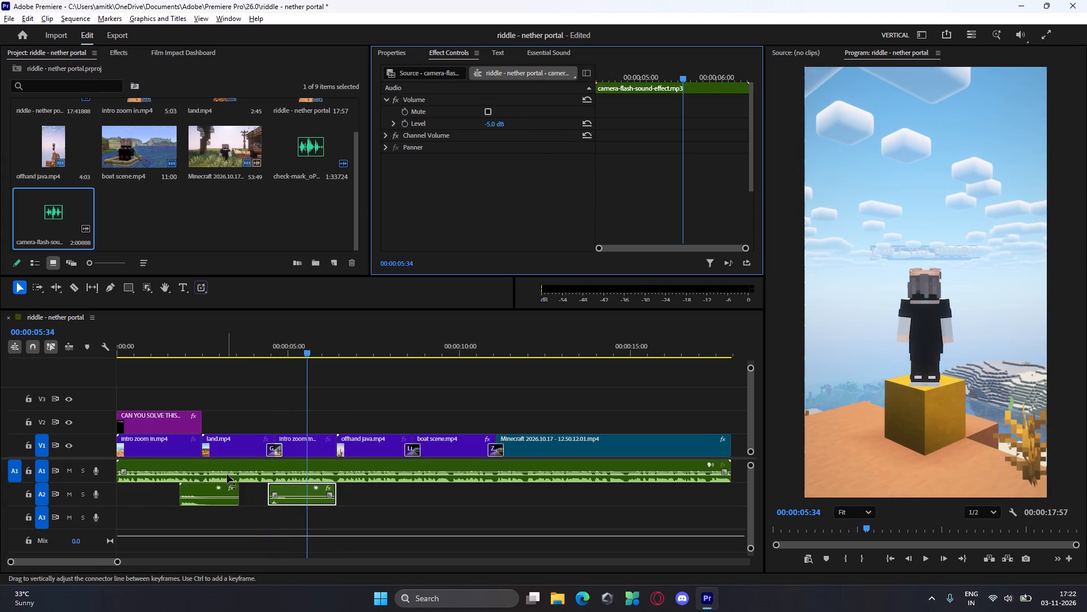
# Shift the camera-flash sound effect slightly earlier on A2 to start at about 00:00:04:18, and play across the Glow transition.
pyautogui.keyDown('alt'); pyautogui.scroll(10, 227, 472); pyautogui.keyUp('alt')
pyautogui.moveTo(371, 492); pyautogui.dragTo(357, 491)
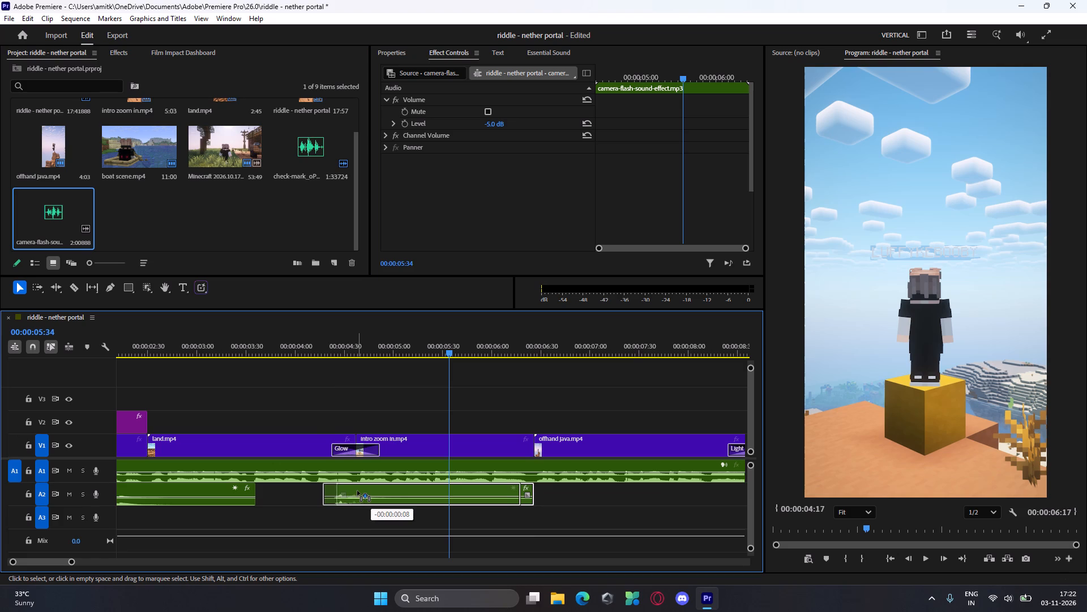
pyautogui.moveTo(357, 491); pyautogui.dragTo(359, 491)
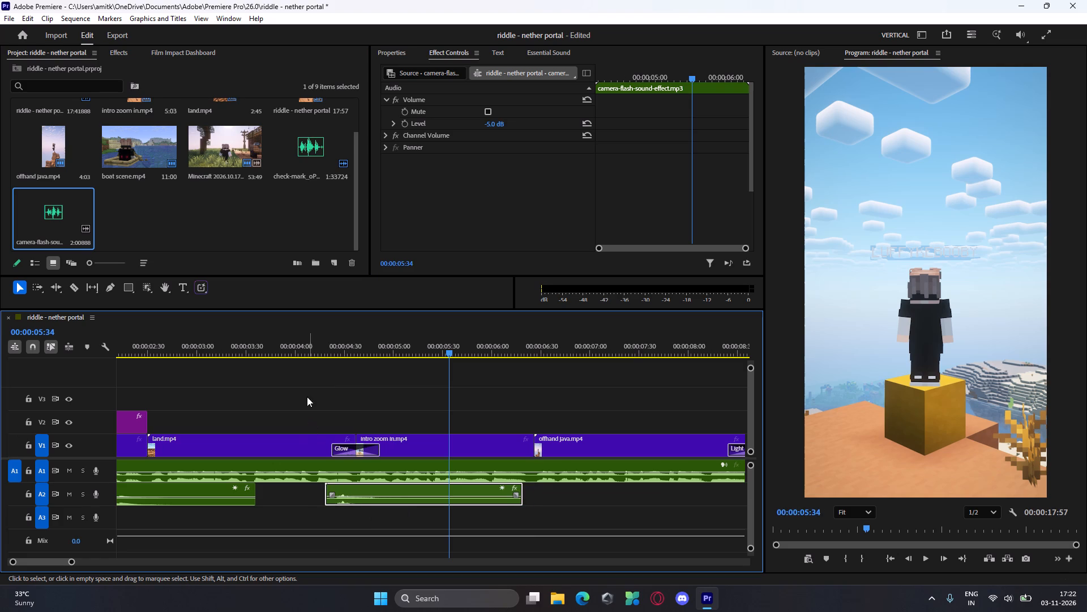
pyautogui.click(288, 359)
pyautogui.press('space')
pyautogui.click(283, 350)
pyautogui.press('space')
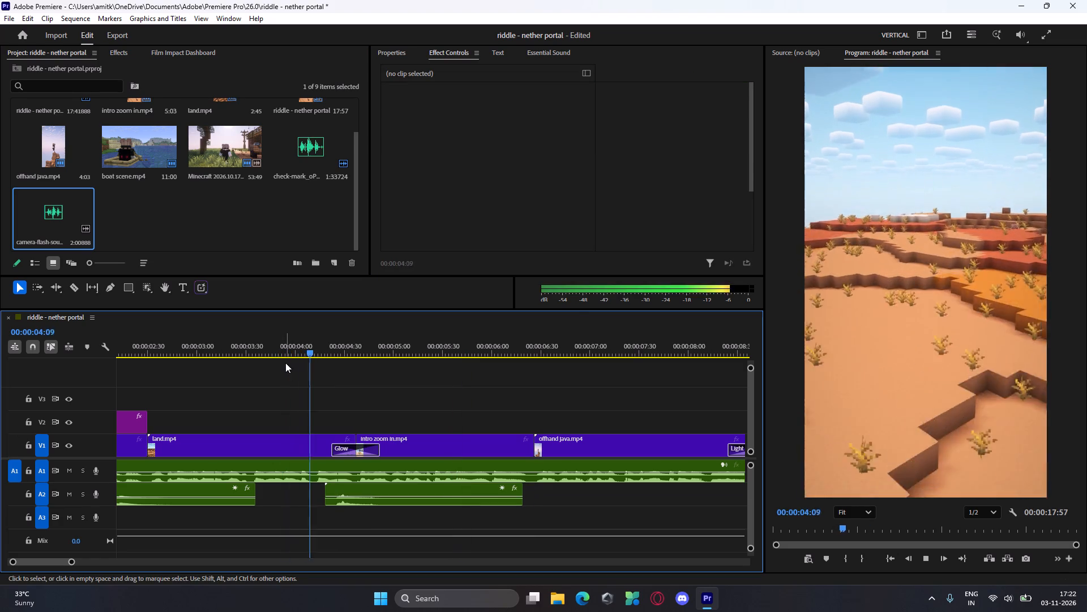
pyautogui.press('space')
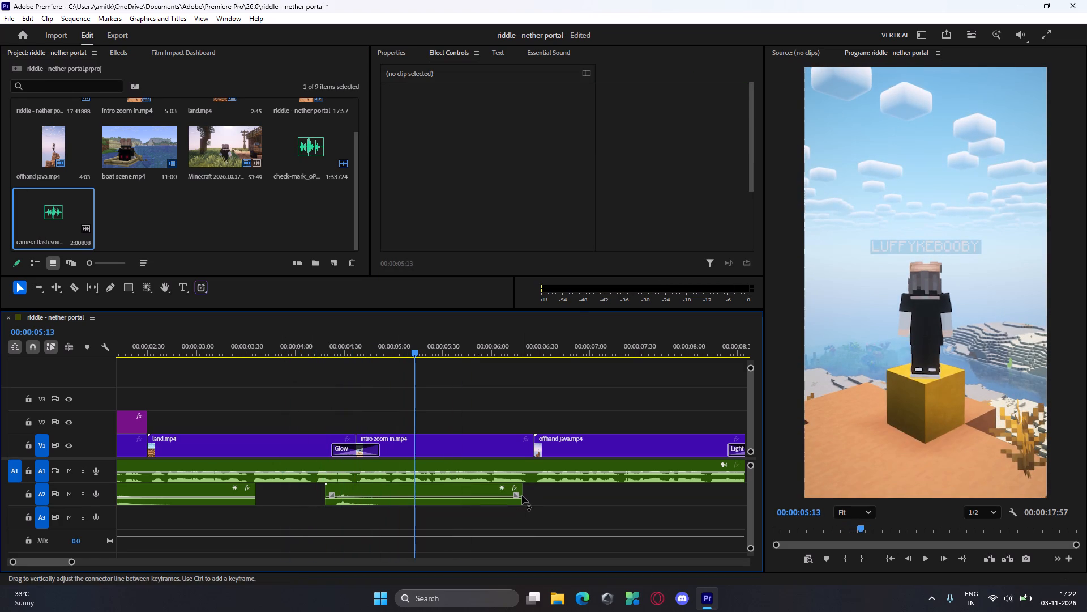
# Trim the end of the camera-flash sound effect back to about 00:00:05:03, shortly after the Glow transition.
pyautogui.moveTo(525, 494); pyautogui.dragTo(403, 503)
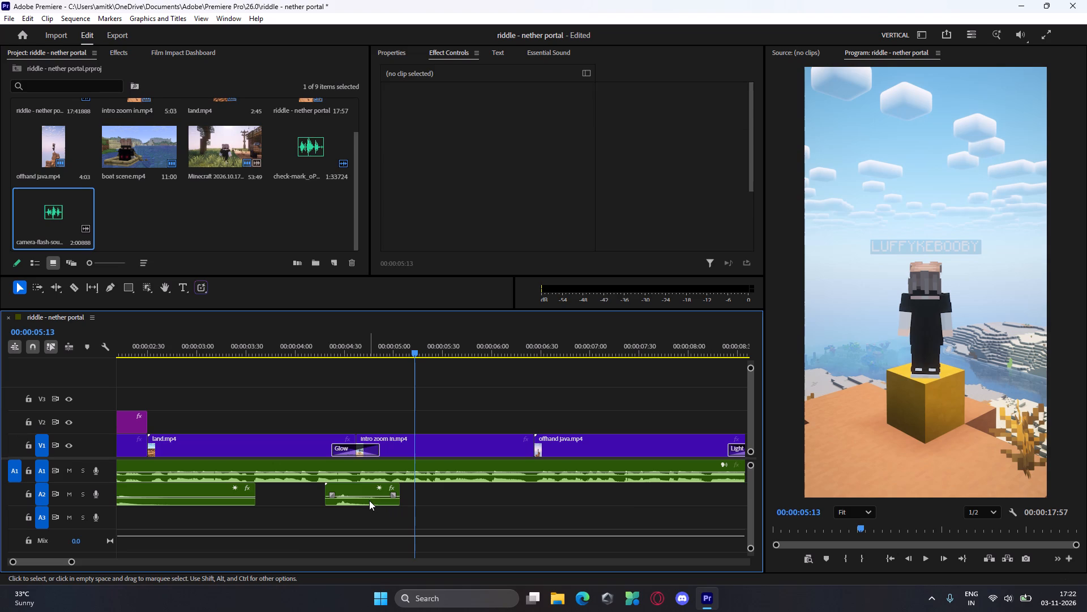
# Set the camera-flash sound effect's volume level to -8 dB and play the sequence from the beginning.
pyautogui.click(369, 500)
pyautogui.click(492, 125)
pyautogui.click(501, 122)
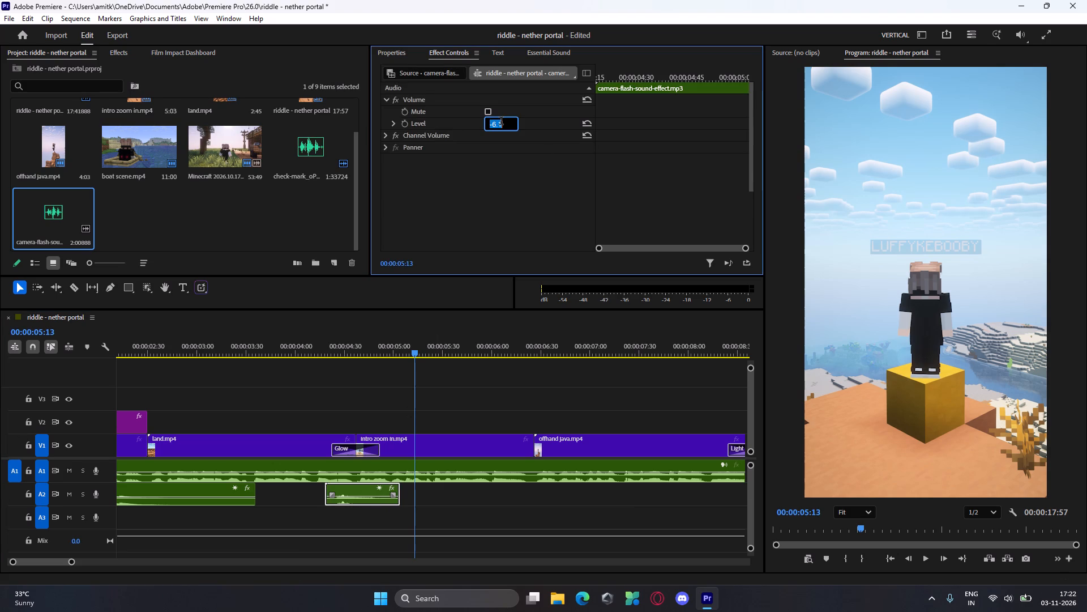
pyautogui.write('-8')
pyautogui.press('Return')
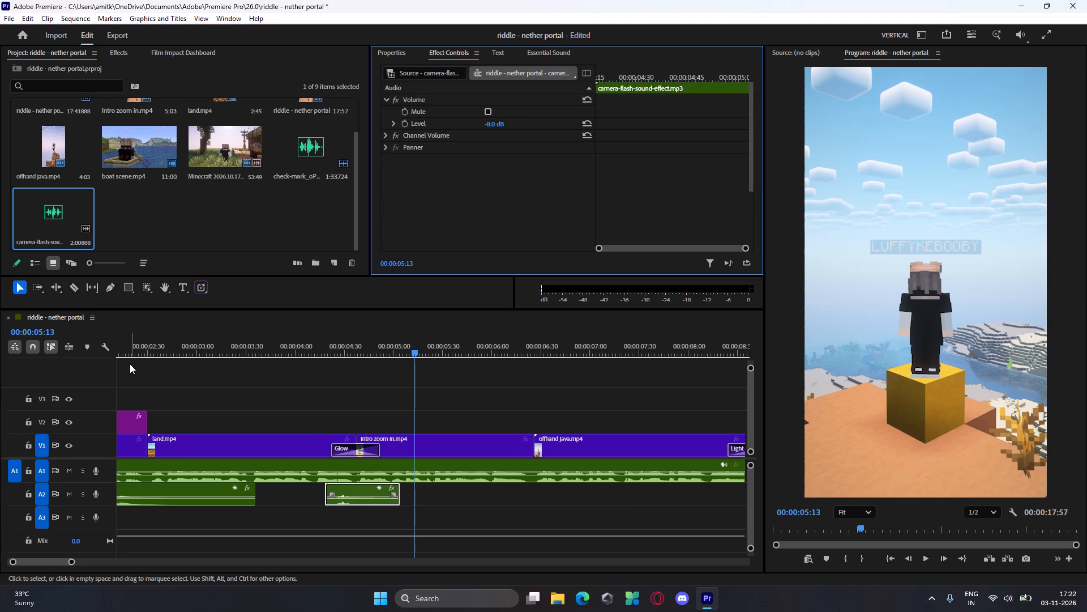
pyautogui.moveTo(128, 355); pyautogui.dragTo(97, 354)
pyautogui.moveTo(134, 348); pyautogui.dragTo(45, 352)
pyautogui.press('space')
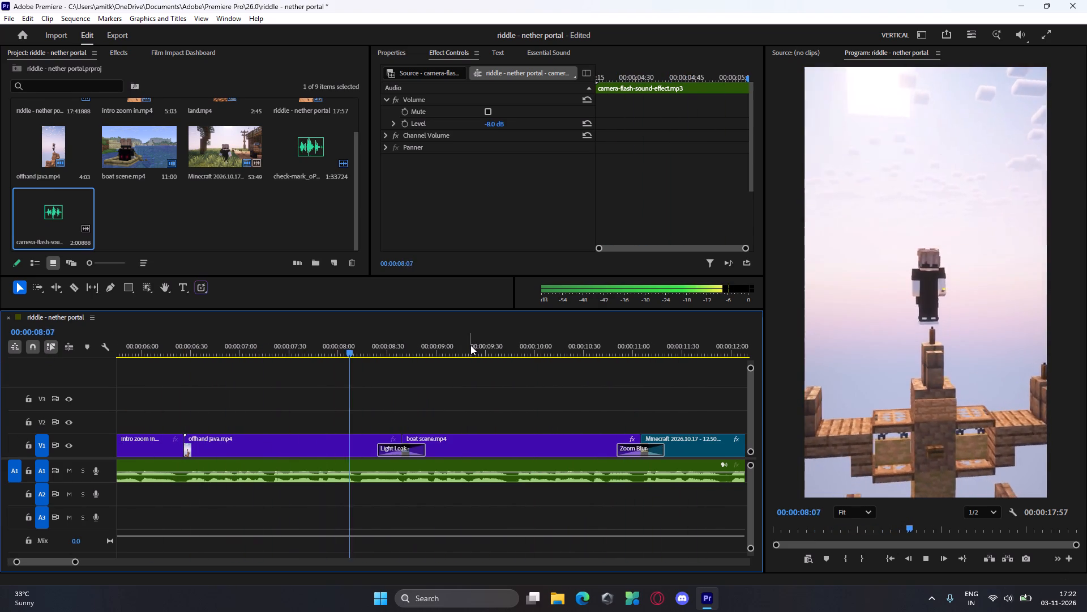
pyautogui.press('space')
# Import Shutter Click (1) from Amit's SFX folder and place it on A2 at about 00:00:08:11, around the Light Leak transition.
pyautogui.click(410, 346)
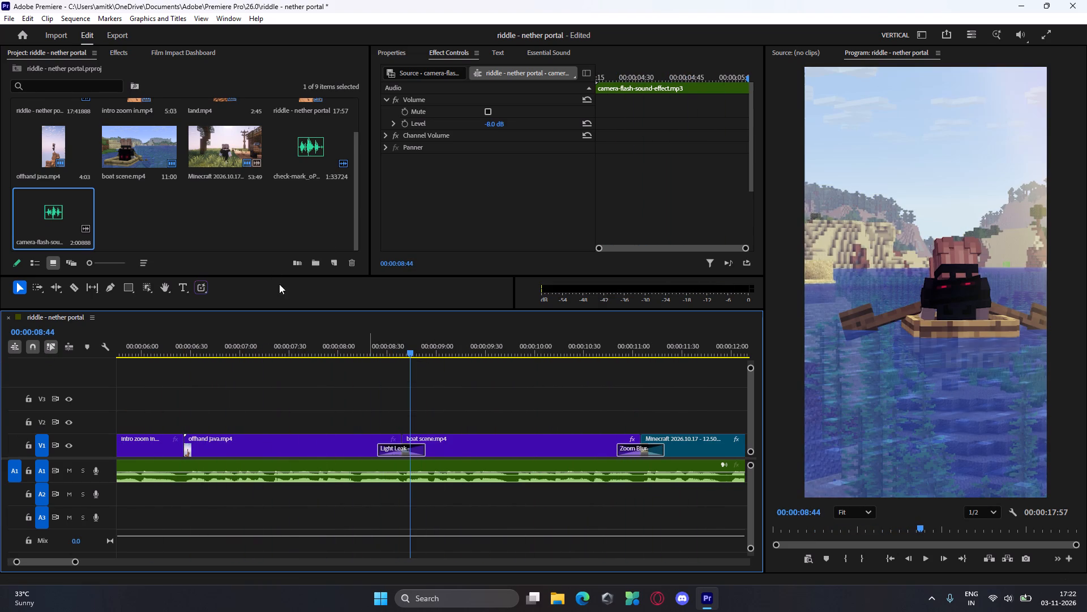
pyautogui.doubleClick(164, 216)
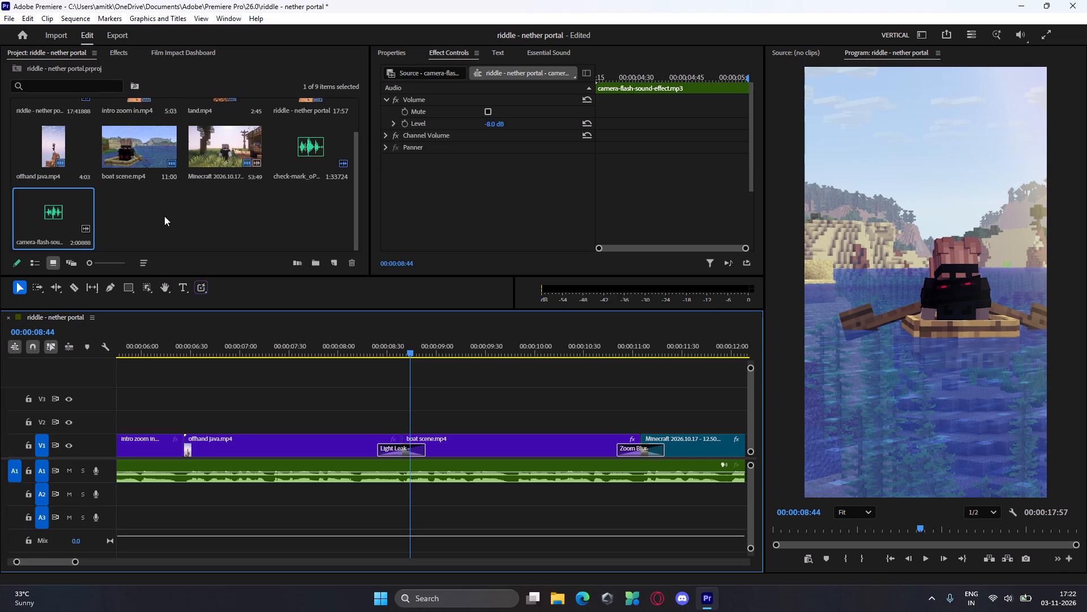
pyautogui.scroll(-7, 166, 216)
pyautogui.click(152, 210)
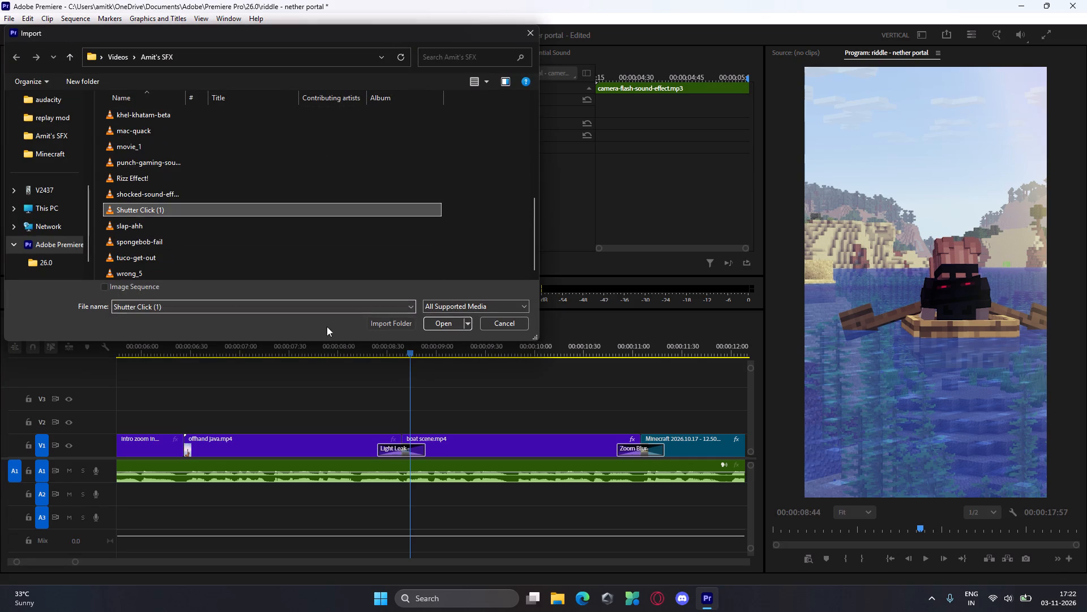
pyautogui.click(433, 319)
pyautogui.moveTo(154, 224); pyautogui.dragTo(499, 538)
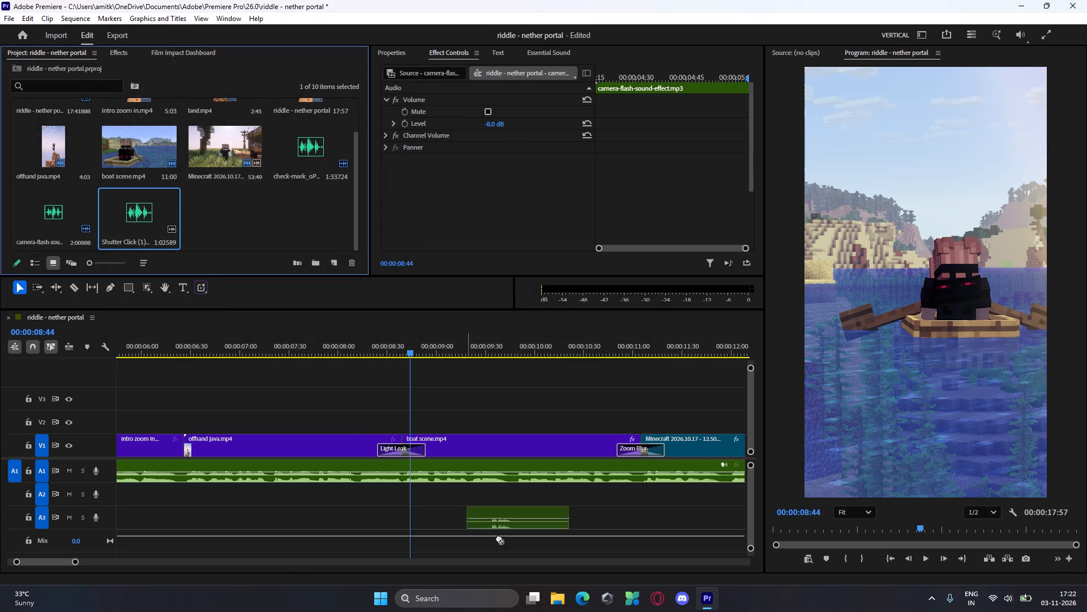
pyautogui.moveTo(499, 538); pyautogui.dragTo(356, 496)
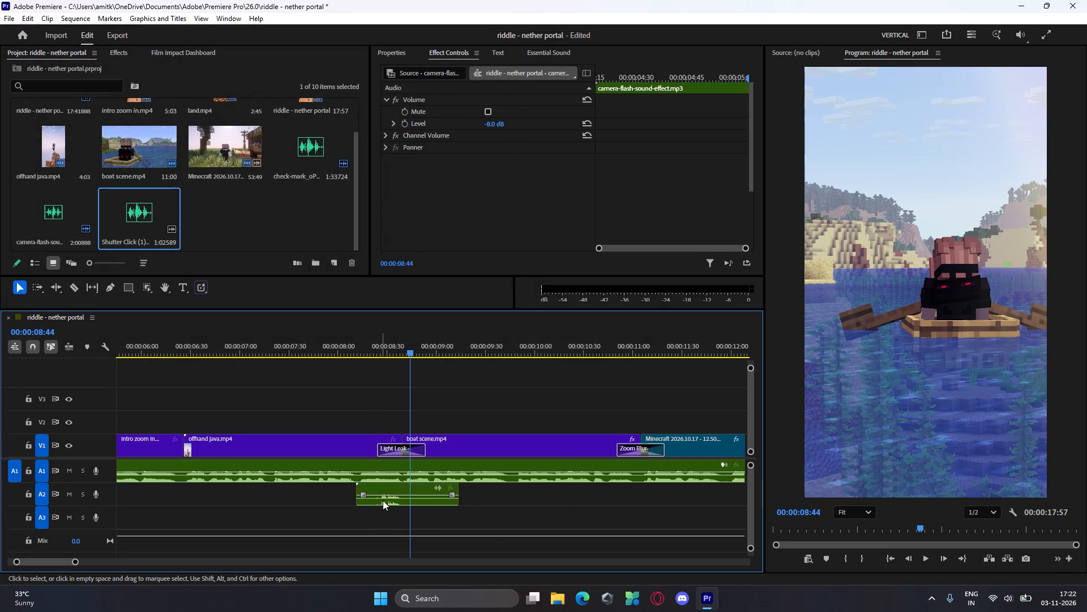
# Set the Shutter Click (1) volume level to -8 dB and play from the Light Leak transition through the Zoom Blur transition.
pyautogui.click(383, 500)
pyautogui.click(495, 125)
pyautogui.press('-')
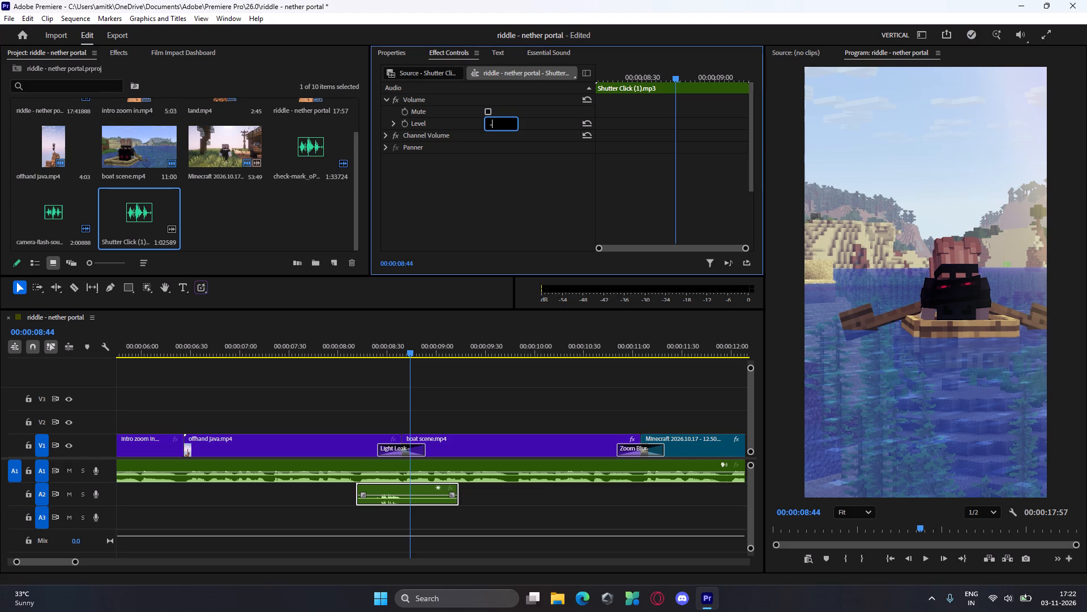
pyautogui.press('8')
pyautogui.press('Return')
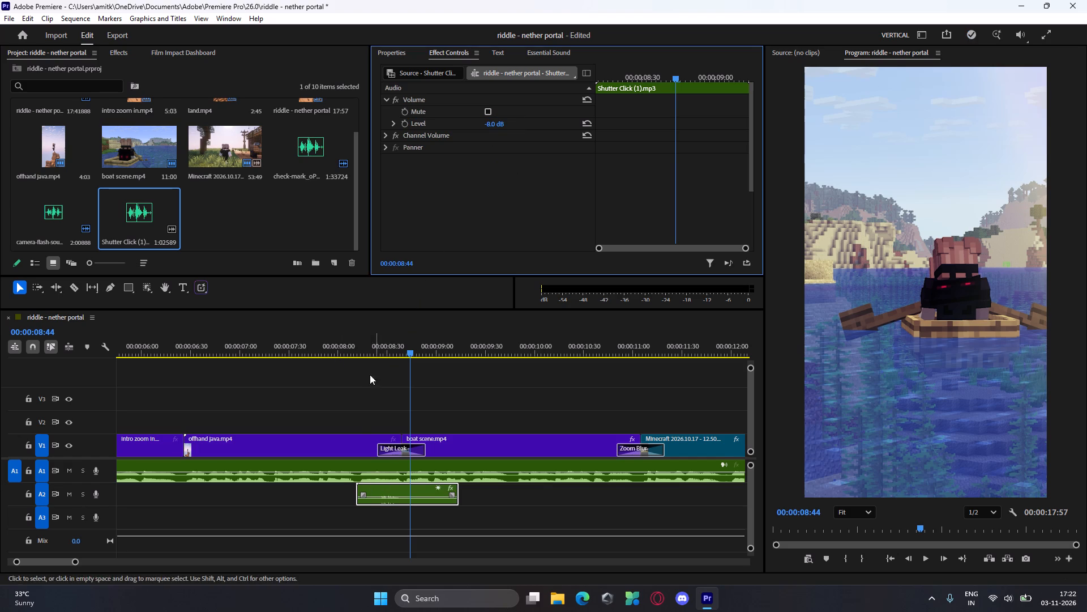
pyautogui.click(337, 344)
pyautogui.press('space')
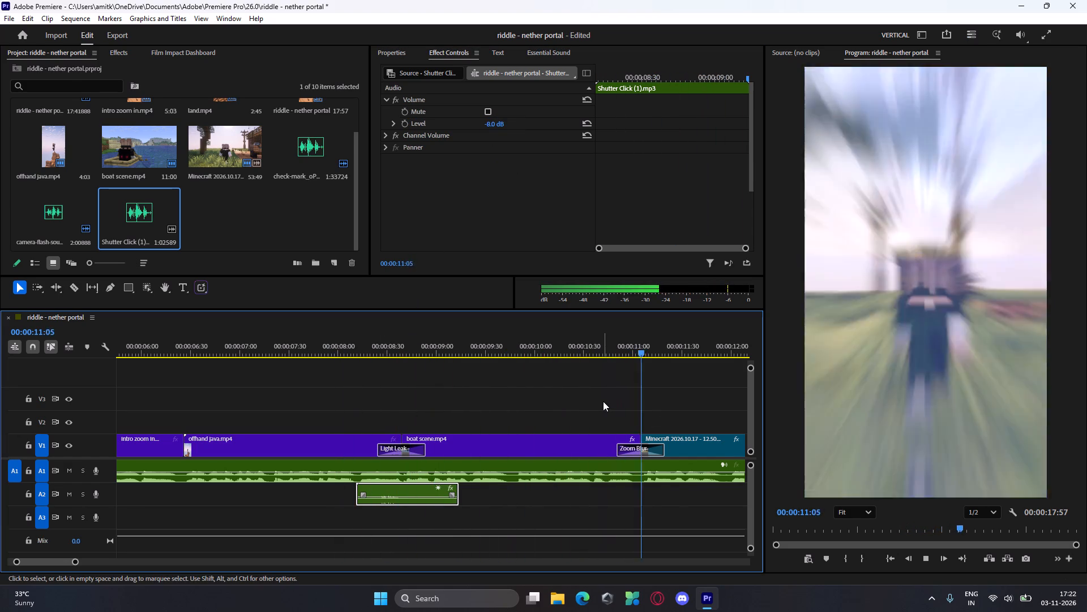
pyautogui.press('space')
# Import japan-oppai-sound from Amit's SFX folder and place it on A2 at 00:00:10:50, at the start of the Zoom Blur transition.
pyautogui.doubleClick(293, 219)
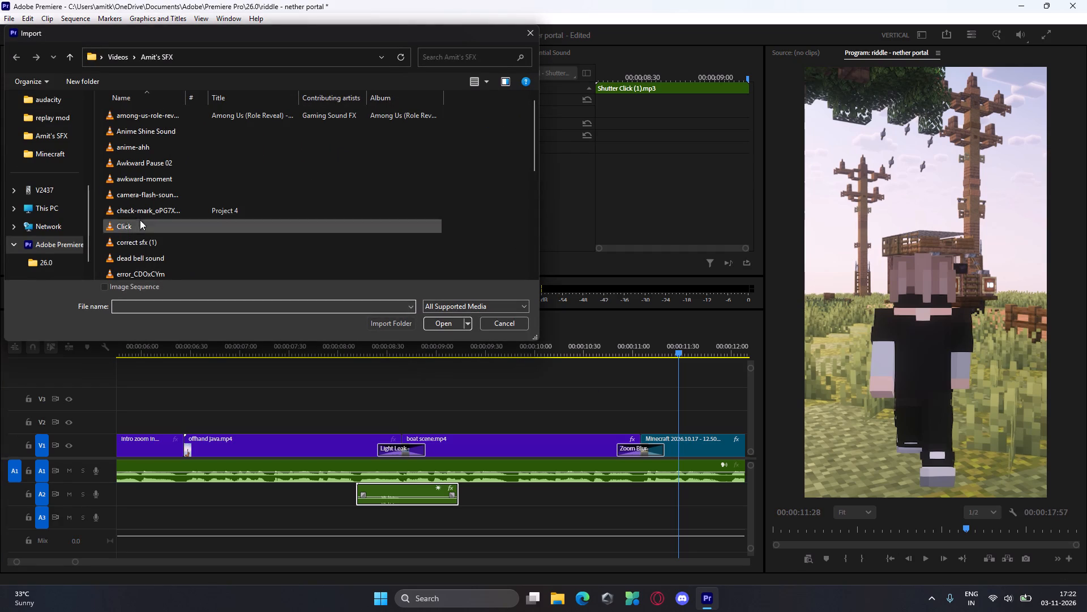
pyautogui.scroll(-2, 152, 205)
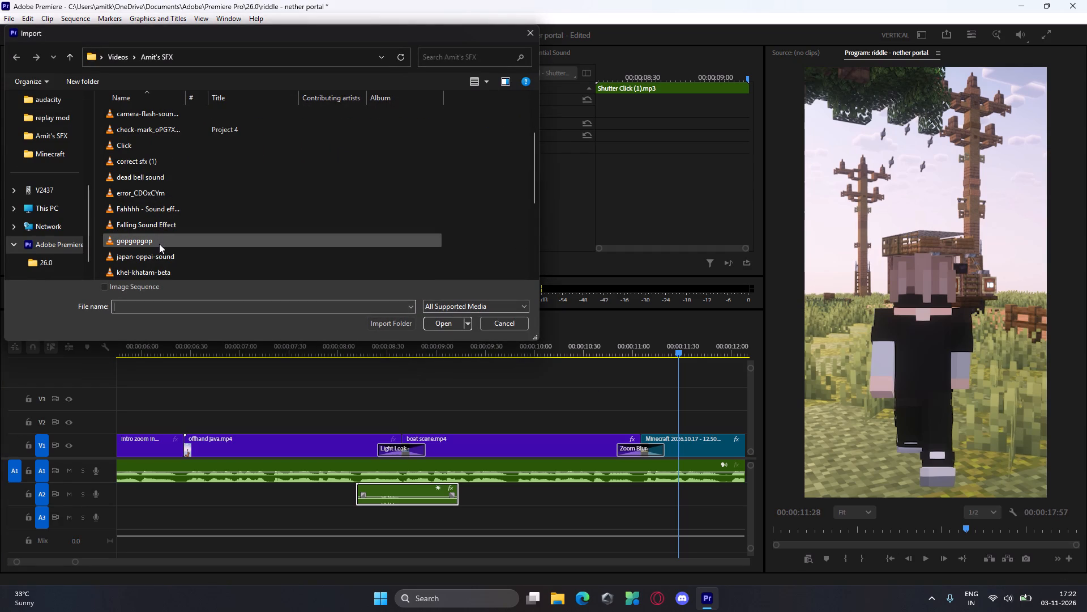
pyautogui.click(162, 260)
pyautogui.click(430, 326)
pyautogui.moveTo(220, 219); pyautogui.dragTo(468, 354)
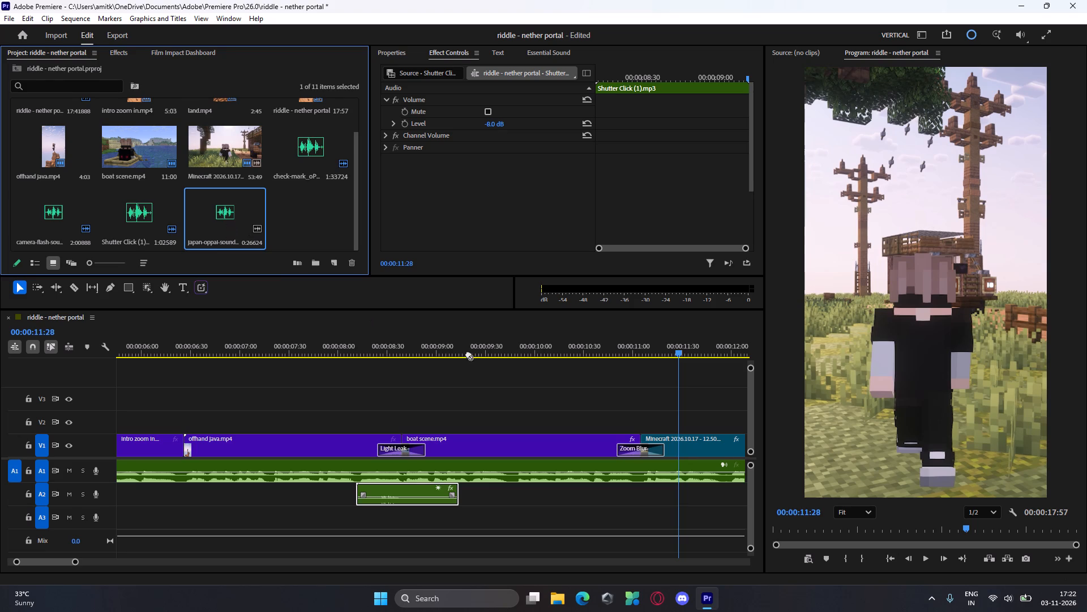
pyautogui.moveTo(468, 354); pyautogui.dragTo(614, 498)
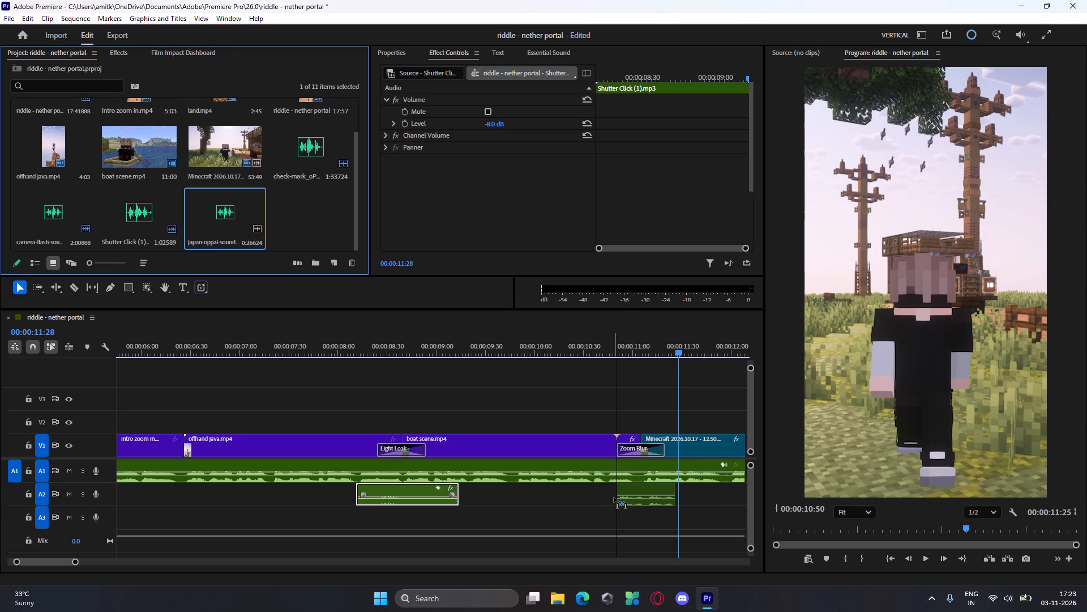
pyautogui.moveTo(614, 498); pyautogui.dragTo(614, 498)
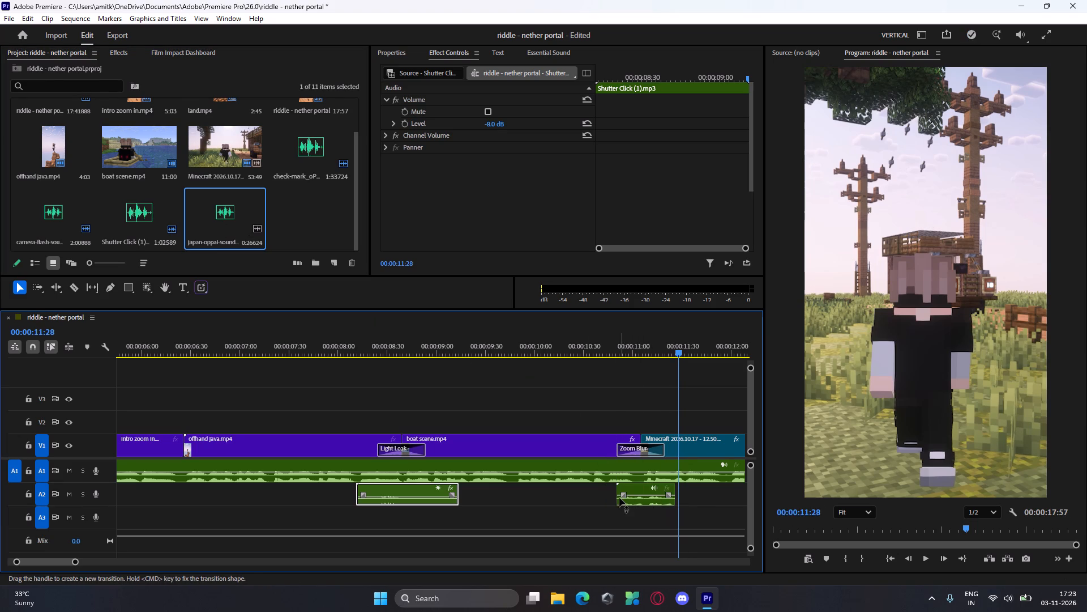
# Trim the start of the japan-oppai-sound clip on A2 to about 00:00:11:09.
pyautogui.moveTo(614, 498); pyautogui.dragTo(637, 505)
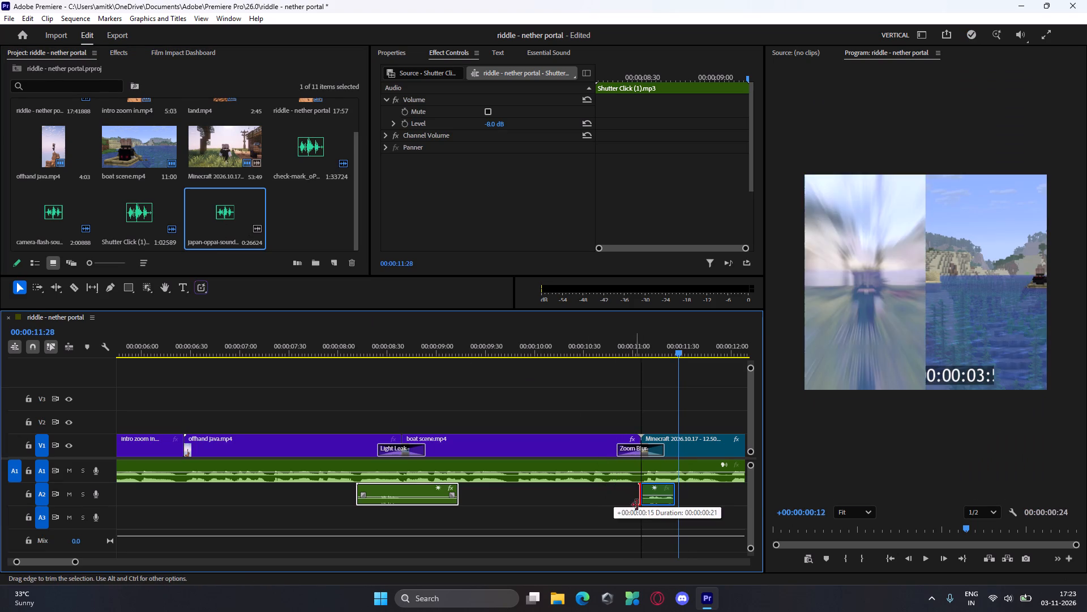
pyautogui.moveTo(637, 505); pyautogui.dragTo(645, 508)
# Move the trimmed japan-oppai-sound earlier to about 00:00:10:58, under the Zoom Blur transition, and play on into the final clip.
pyautogui.moveTo(661, 501); pyautogui.dragTo(648, 505)
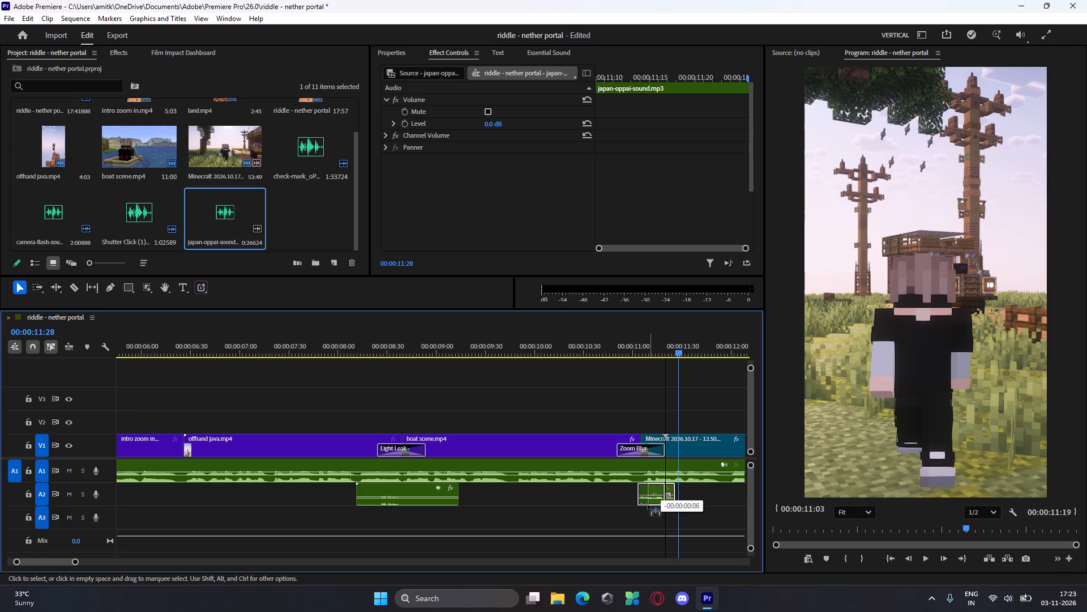
pyautogui.moveTo(648, 505); pyautogui.dragTo(643, 505)
pyautogui.click(602, 342)
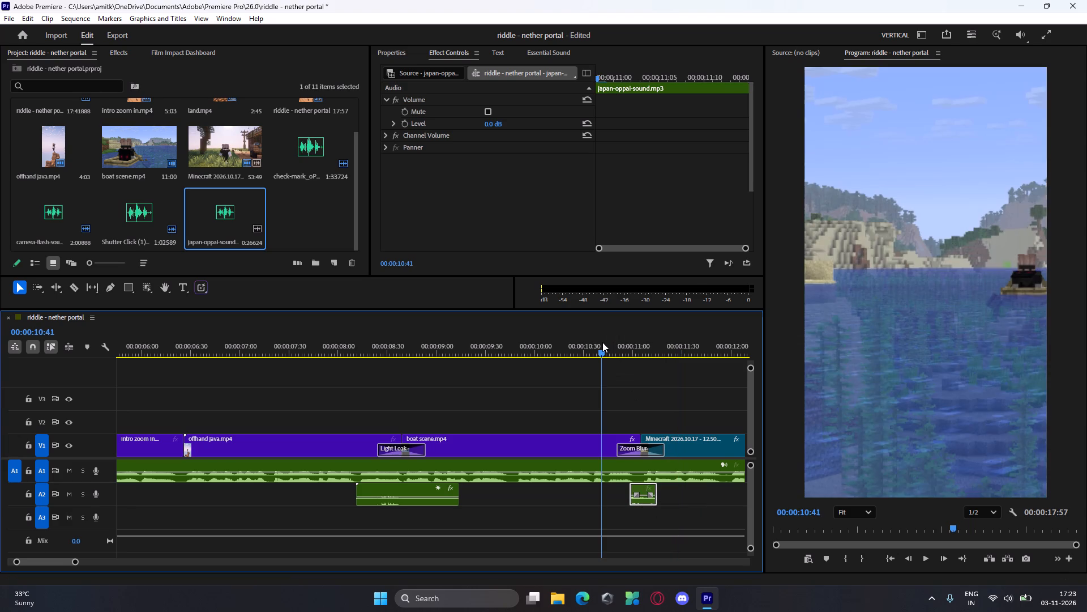
pyautogui.press('space')
pyautogui.keyDown('alt'); pyautogui.scroll(-4, 607, 389); pyautogui.keyUp('alt')
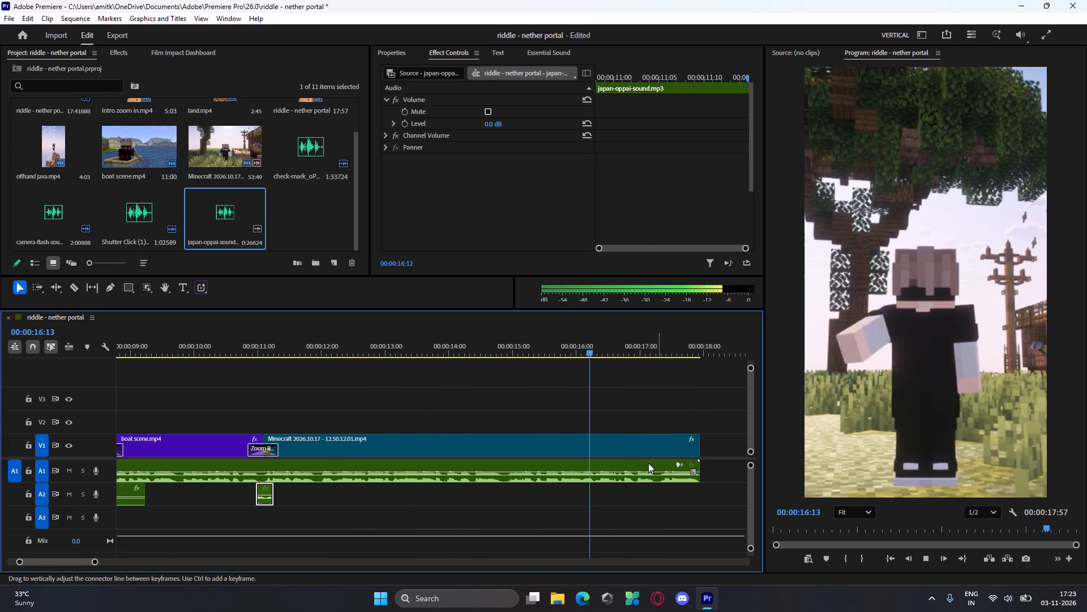
pyautogui.press('space')
# Browse the Games, Videos, Editing Materials by Unemployed Gamer and Downloads folders in File Explorer for media to use, then return to Premiere.
pyautogui.click(557, 601)
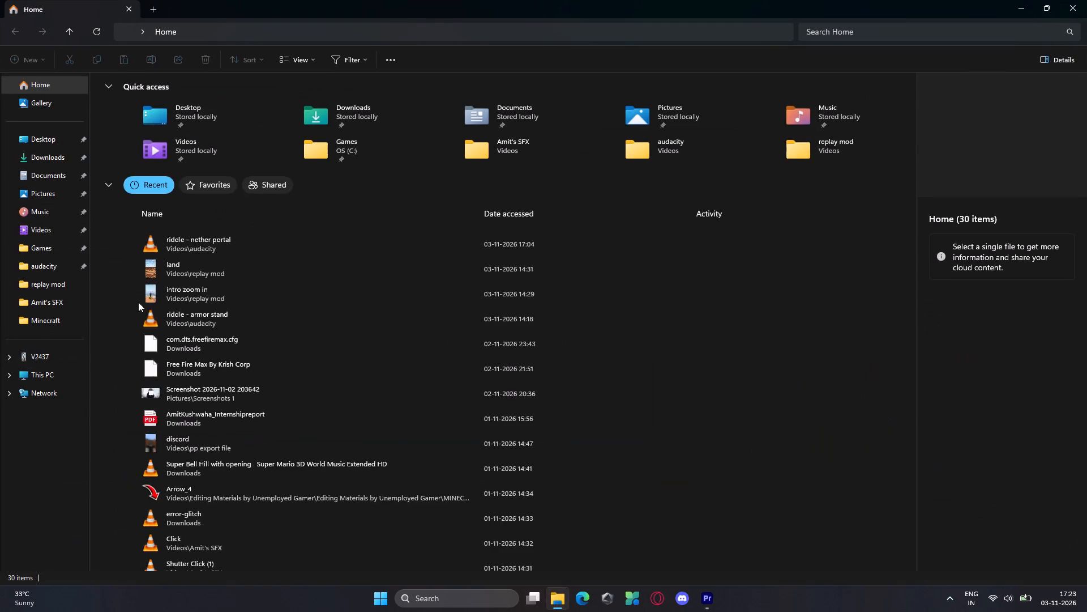
pyautogui.click(63, 141)
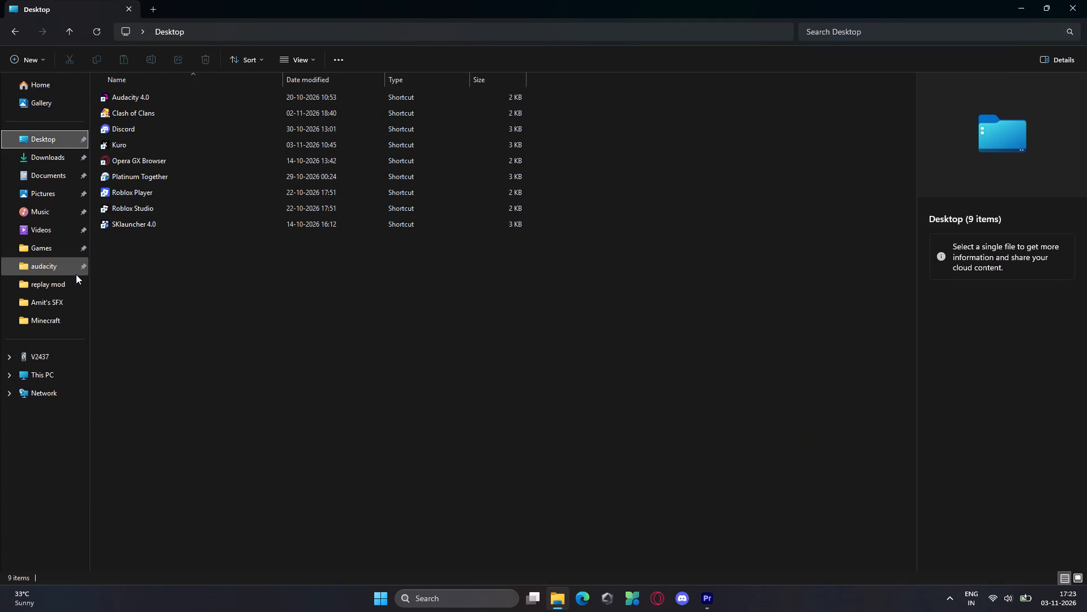
pyautogui.click(52, 252)
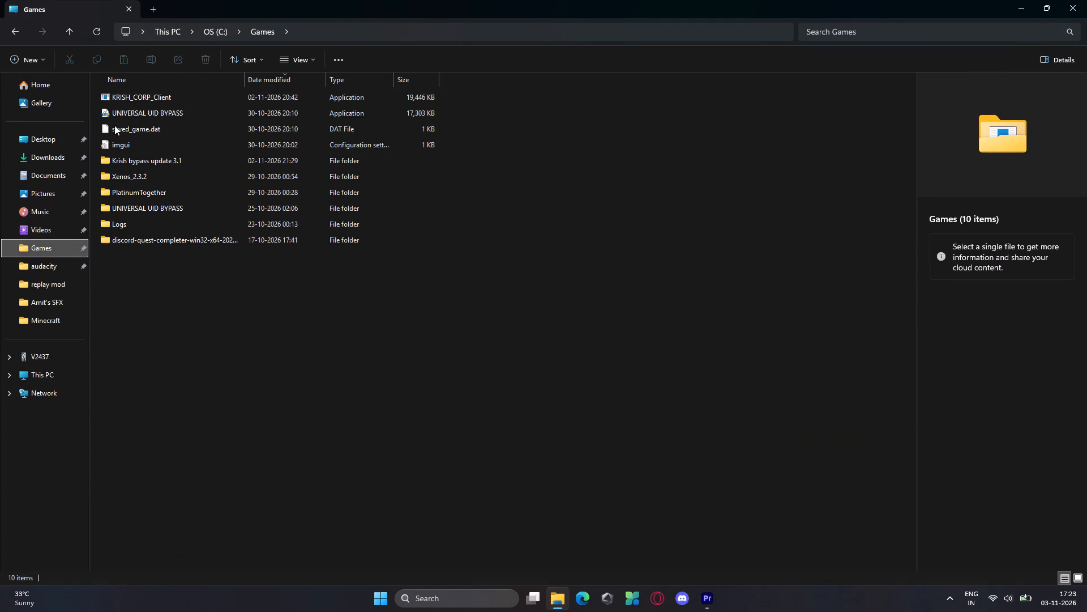
pyautogui.click(59, 215)
pyautogui.click(58, 232)
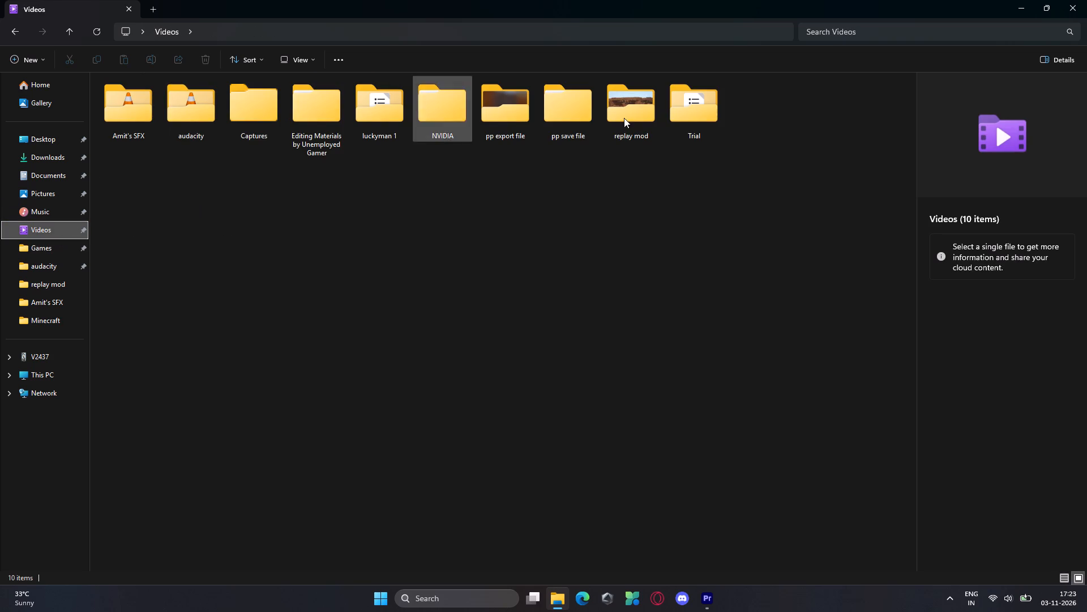
pyautogui.doubleClick(494, 124)
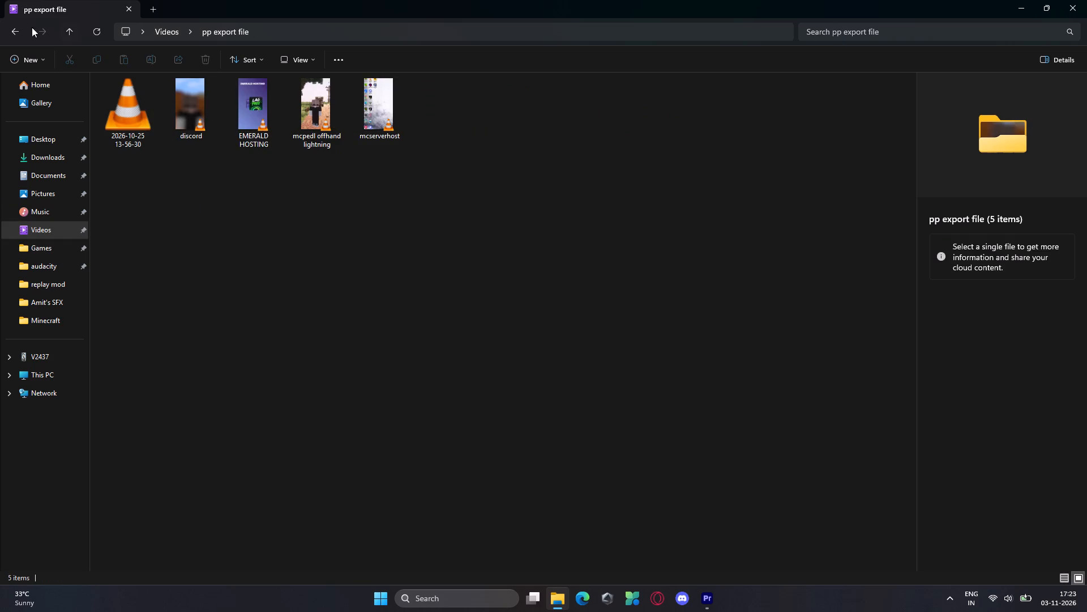
pyautogui.click(18, 29)
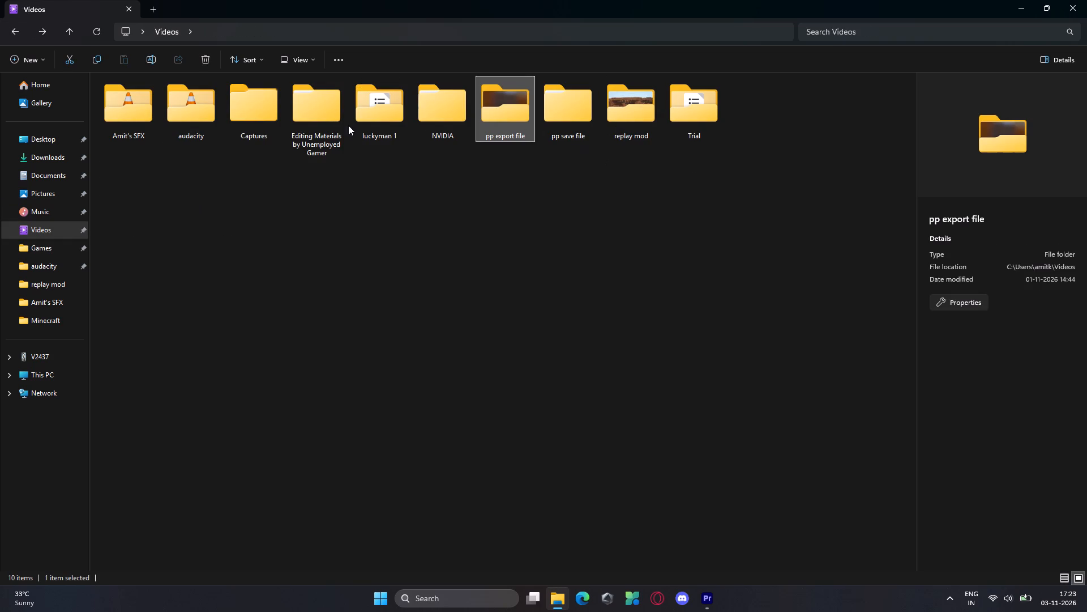
pyautogui.click(344, 123)
pyautogui.tripleClick(322, 126)
pyautogui.doubleClick(130, 105)
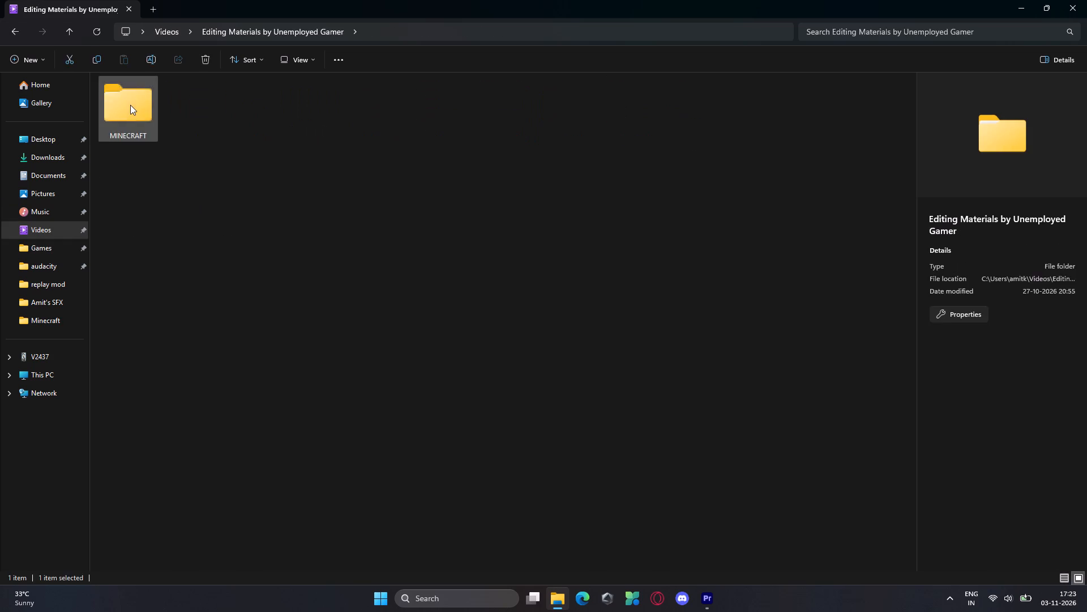
pyautogui.doubleClick(119, 100)
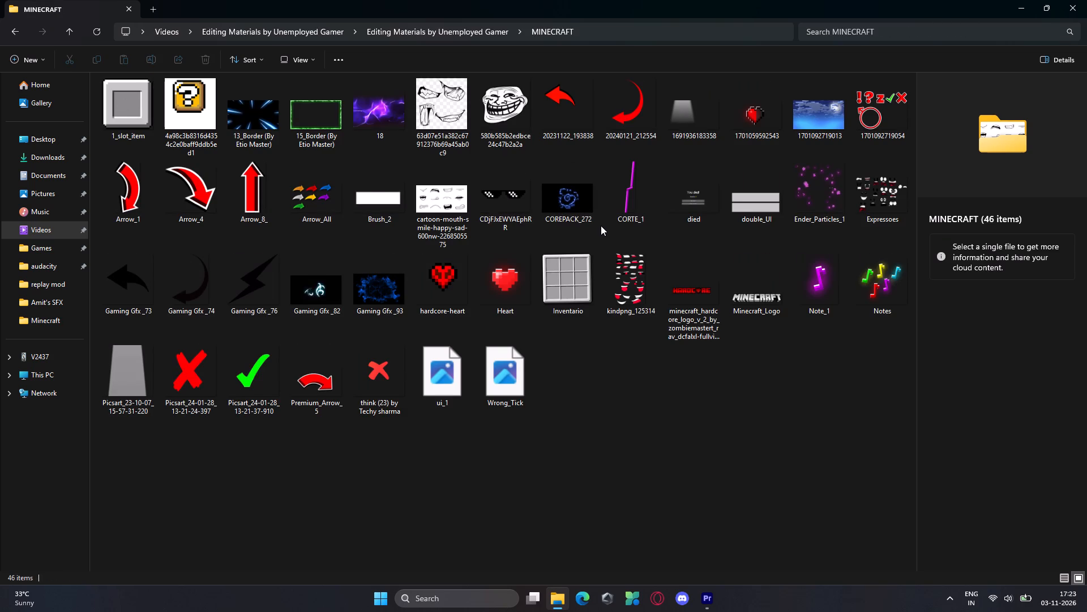
pyautogui.click(19, 39)
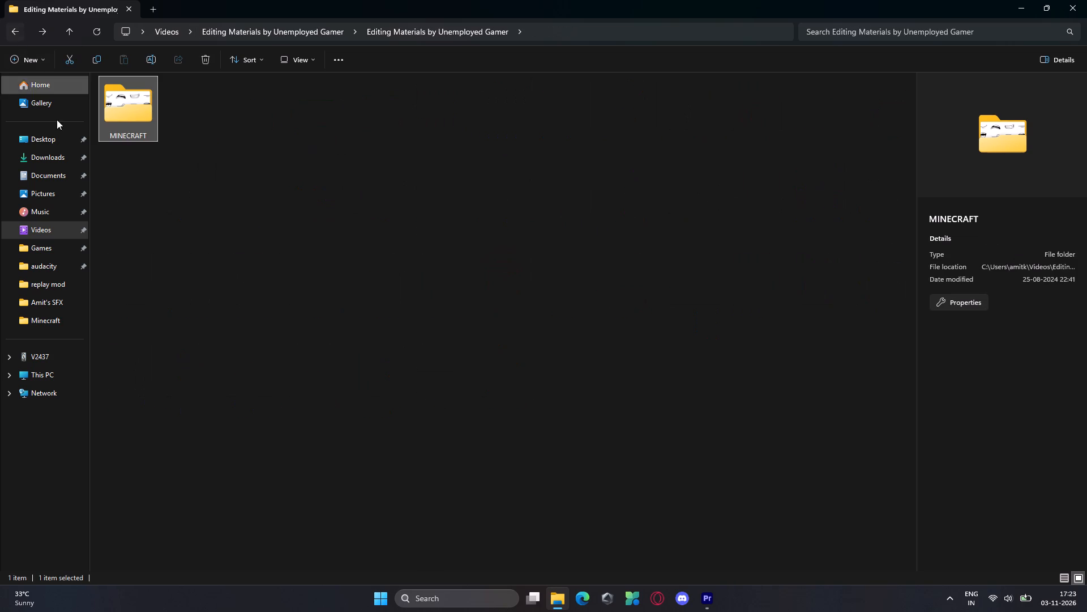
pyautogui.click(16, 37)
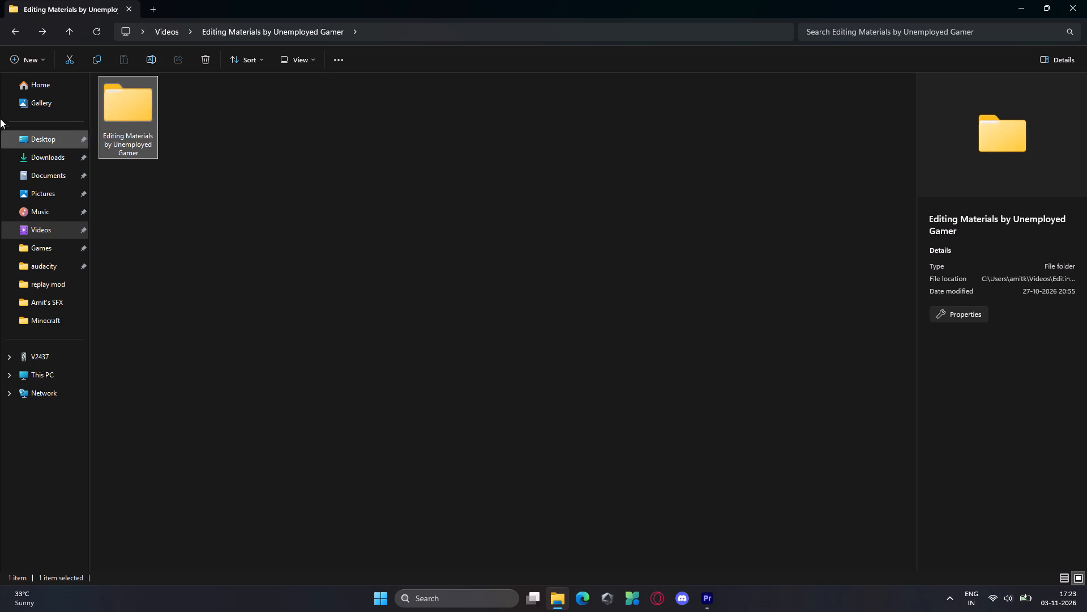
pyautogui.click(15, 37)
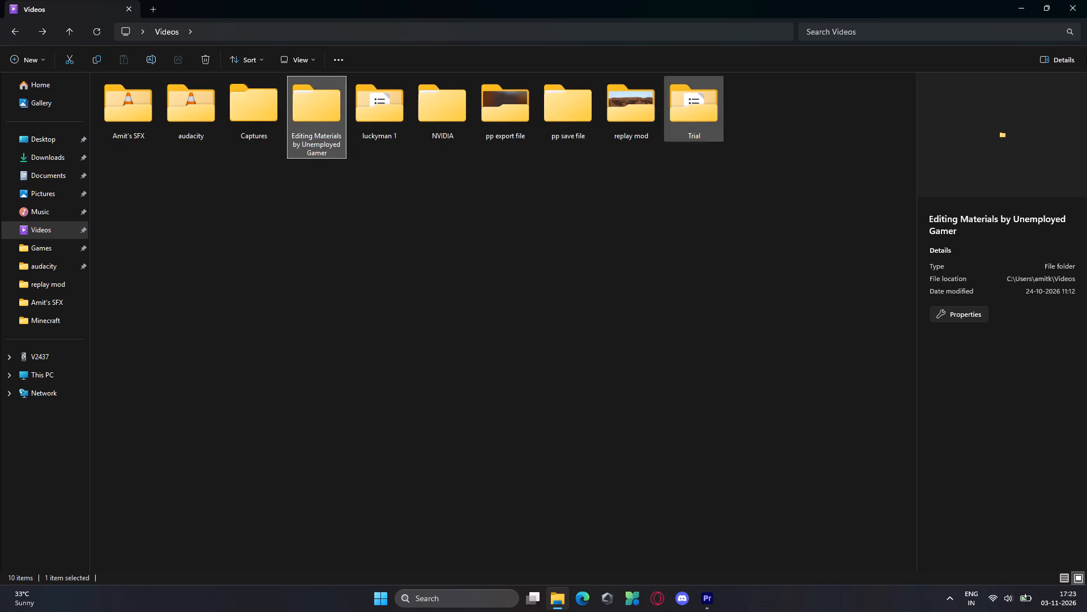
pyautogui.click(33, 156)
pyautogui.click(33, 140)
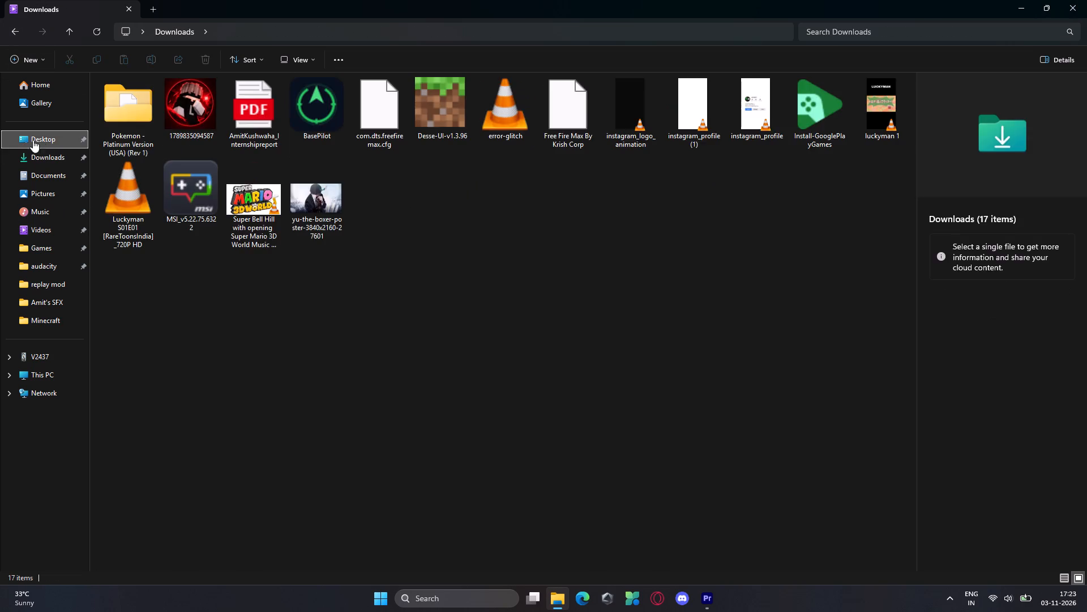
pyautogui.click(1086, 0)
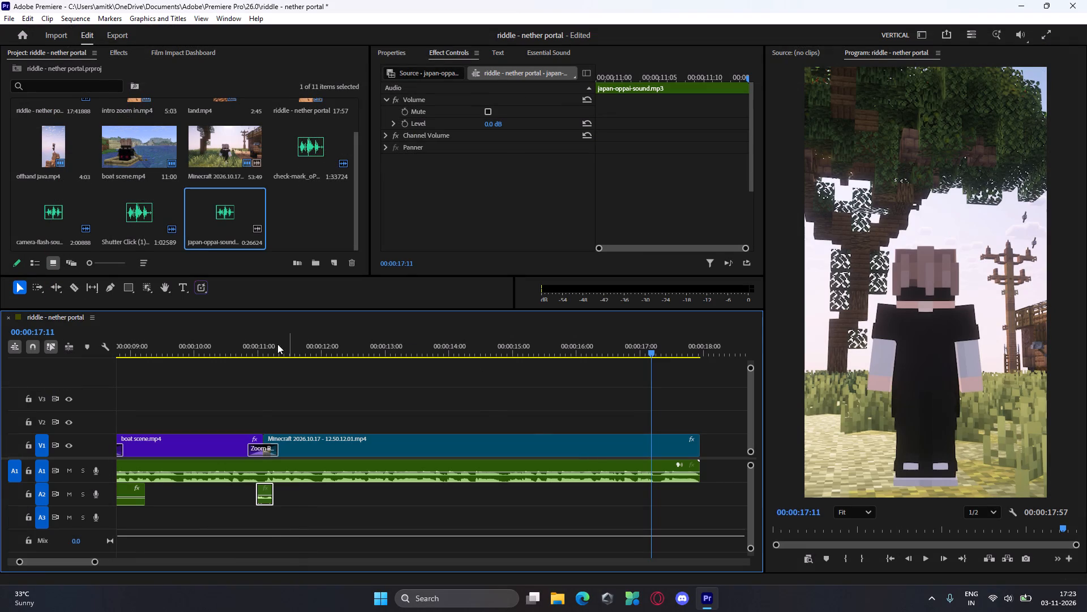
# Copy the first check-mark sound on A2, paste it at 00:00:14:23 under the final Minecraft clip, and play that section.
pyautogui.click(255, 344)
pyautogui.press('space')
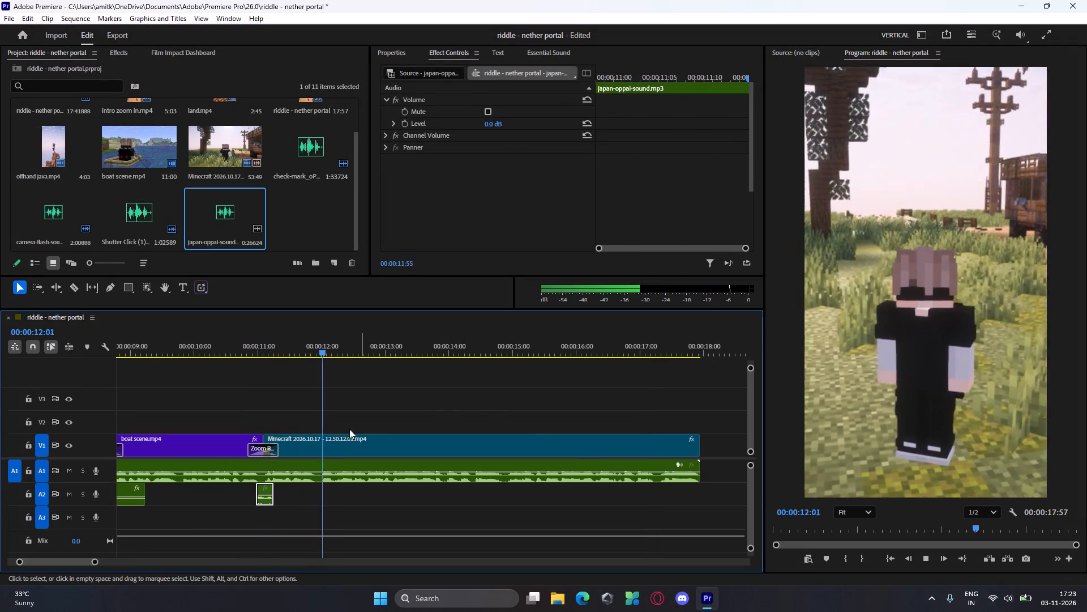
pyautogui.press('space')
pyautogui.moveTo(245, 358); pyautogui.dragTo(11, 348)
pyautogui.moveTo(176, 350); pyautogui.dragTo(2, 360)
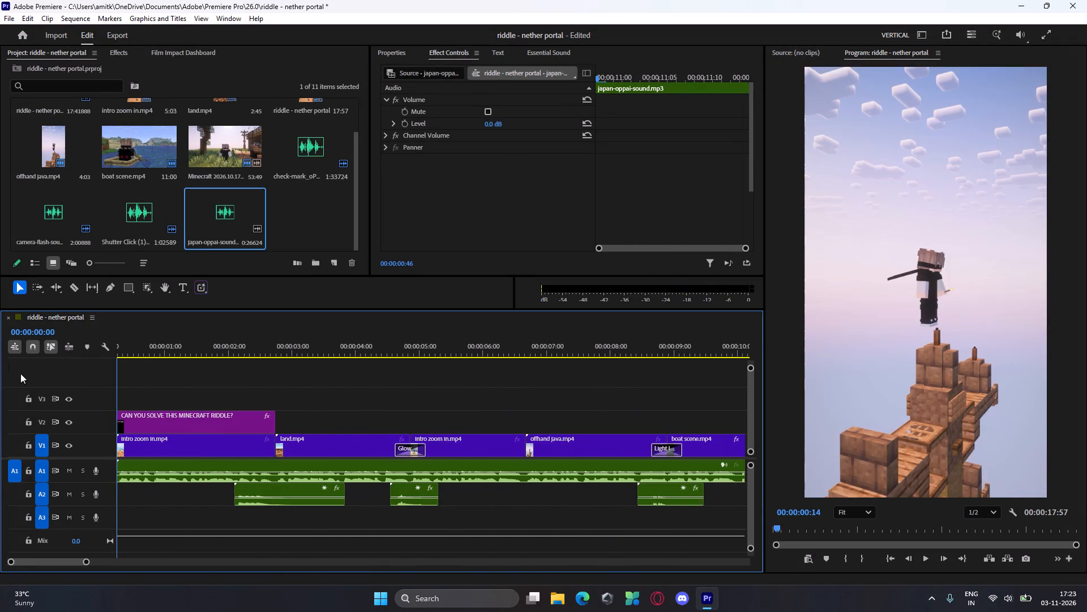
pyautogui.click(296, 498)
pyautogui.hotkey('ctrl', 'c')
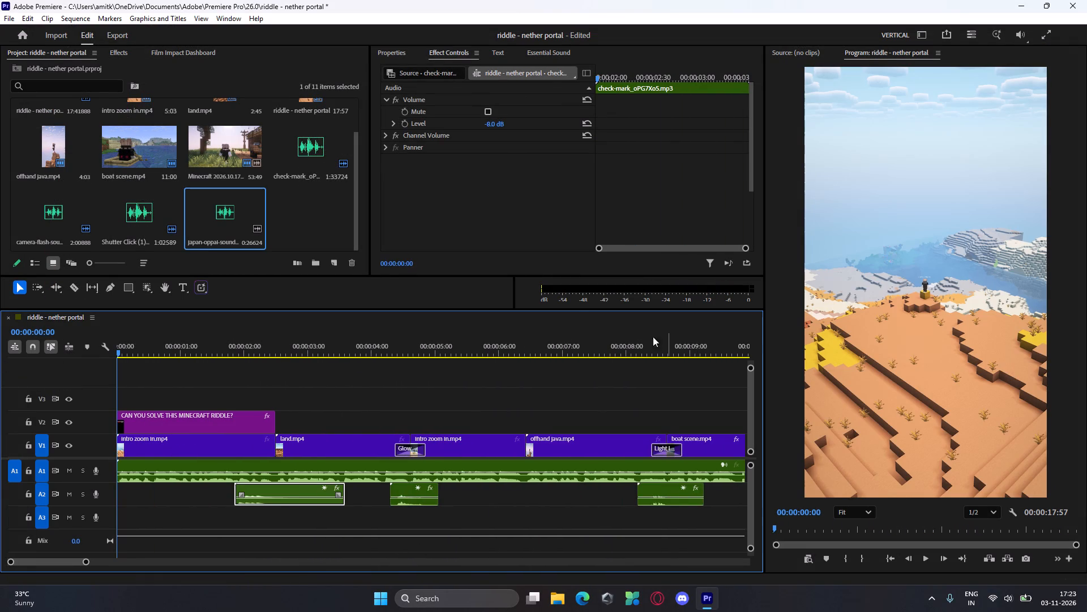
pyautogui.moveTo(618, 349); pyautogui.dragTo(578, 351)
pyautogui.click(393, 350)
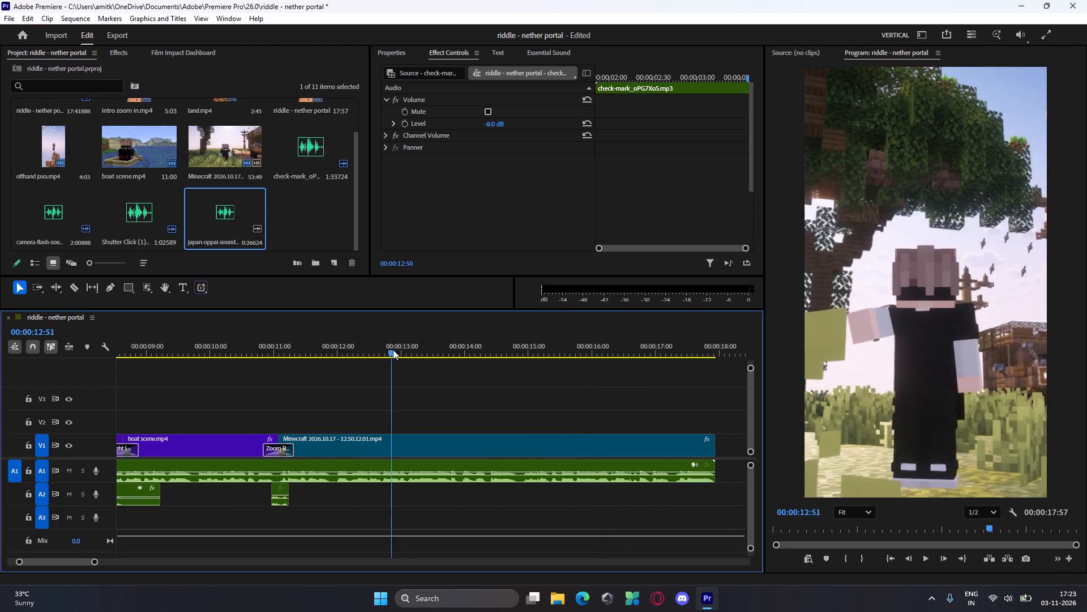
pyautogui.press('space')
pyautogui.press('space')
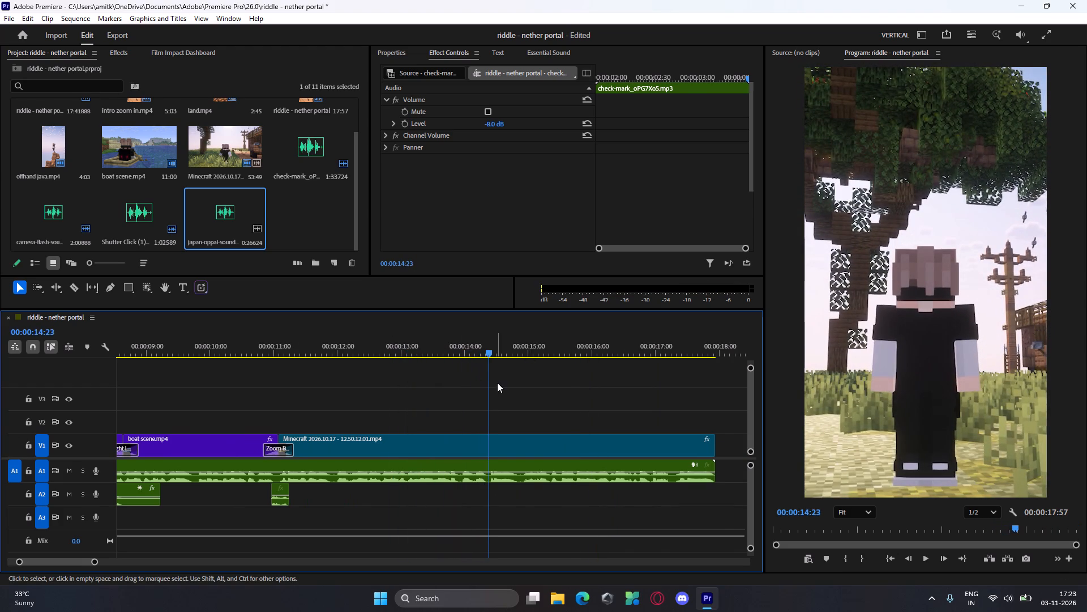
pyautogui.hotkey('ctrl', 'v')
pyautogui.click(456, 350)
pyautogui.press('space')
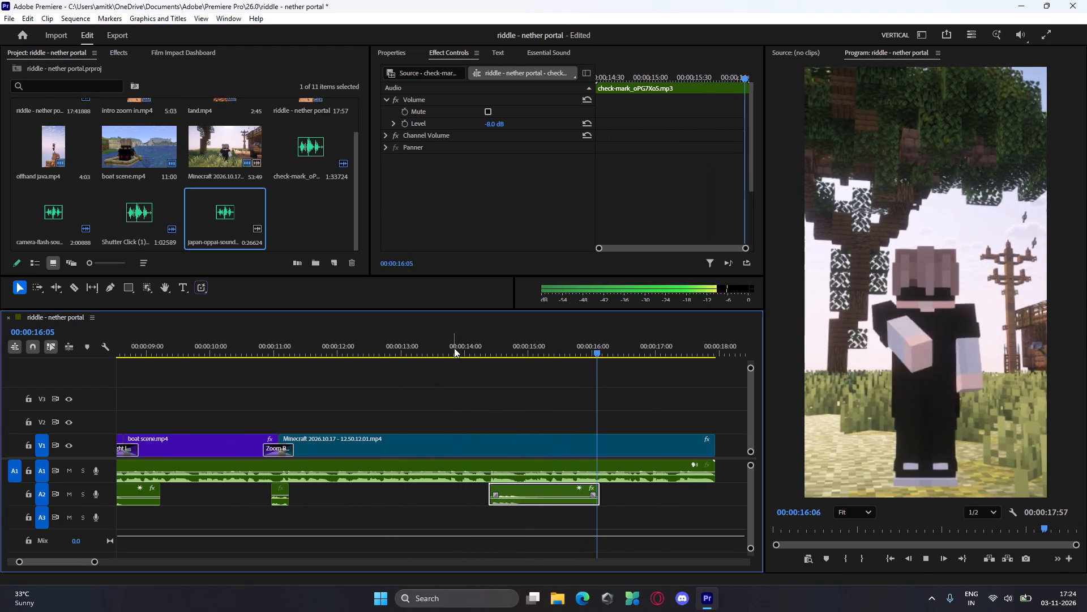
# Play the whole sequence from the start to review the sound effects against the clips, then return to 00:00:00:00.
pyautogui.keyDown('alt'); pyautogui.scroll(-5, 679, 442); pyautogui.keyUp('alt')
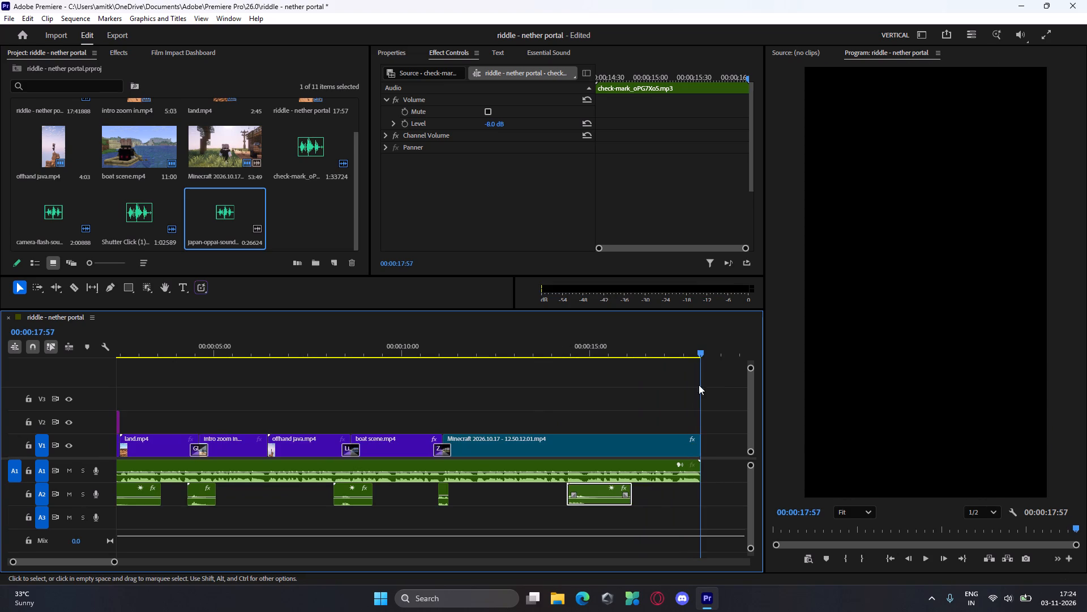
pyautogui.moveTo(367, 339); pyautogui.dragTo(0, 363)
pyautogui.press('space')
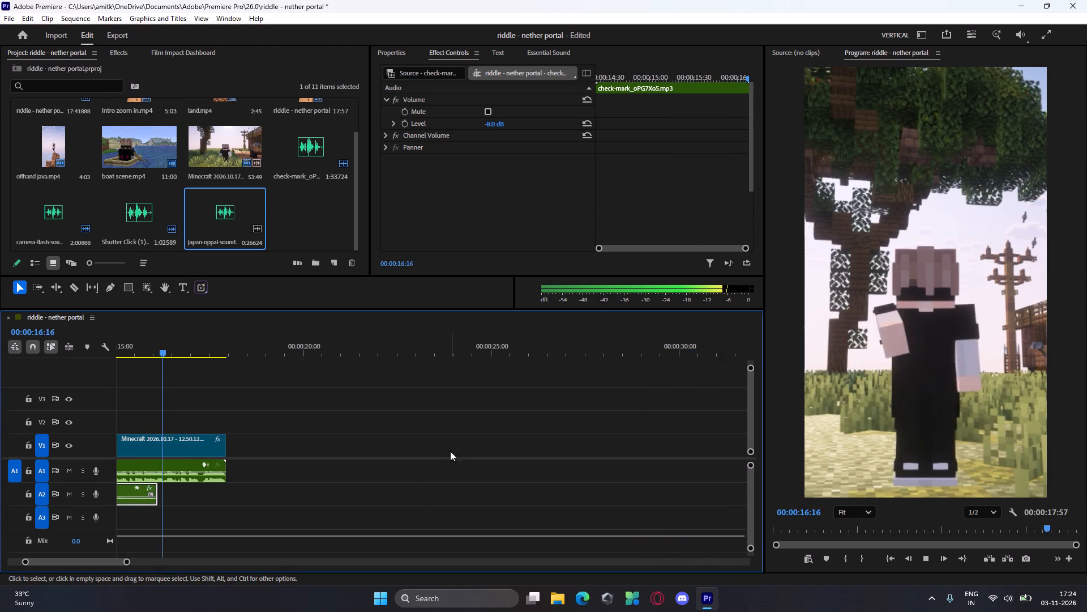
pyautogui.moveTo(123, 353); pyautogui.dragTo(0, 350)
pyautogui.moveTo(130, 356); pyautogui.dragTo(19, 350)
pyautogui.press('space')
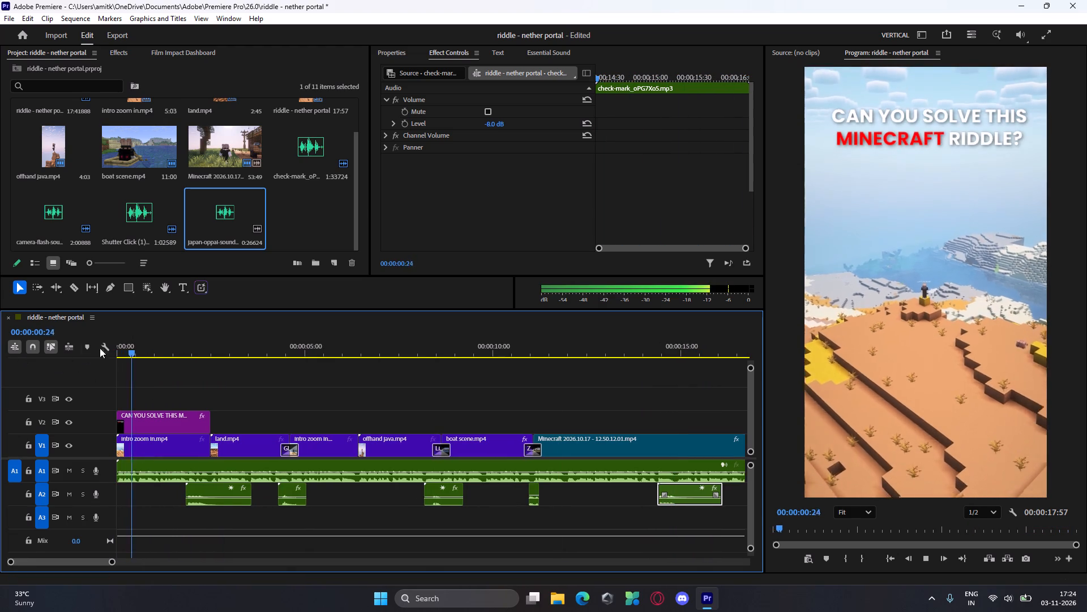
pyautogui.press('space')
pyautogui.moveTo(144, 355); pyautogui.dragTo(0, 352)
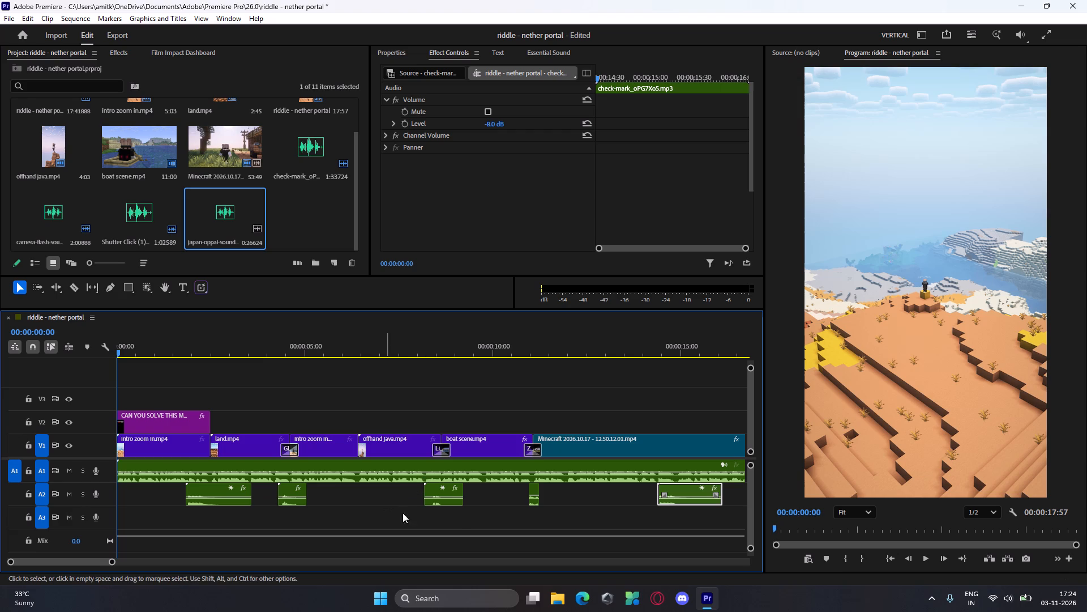
# Import the Super Bell Hill Super Mario 3D World music from Downloads and place it on A3 at 00:00:00:00, previewing its opening.
pyautogui.doubleClick(325, 210)
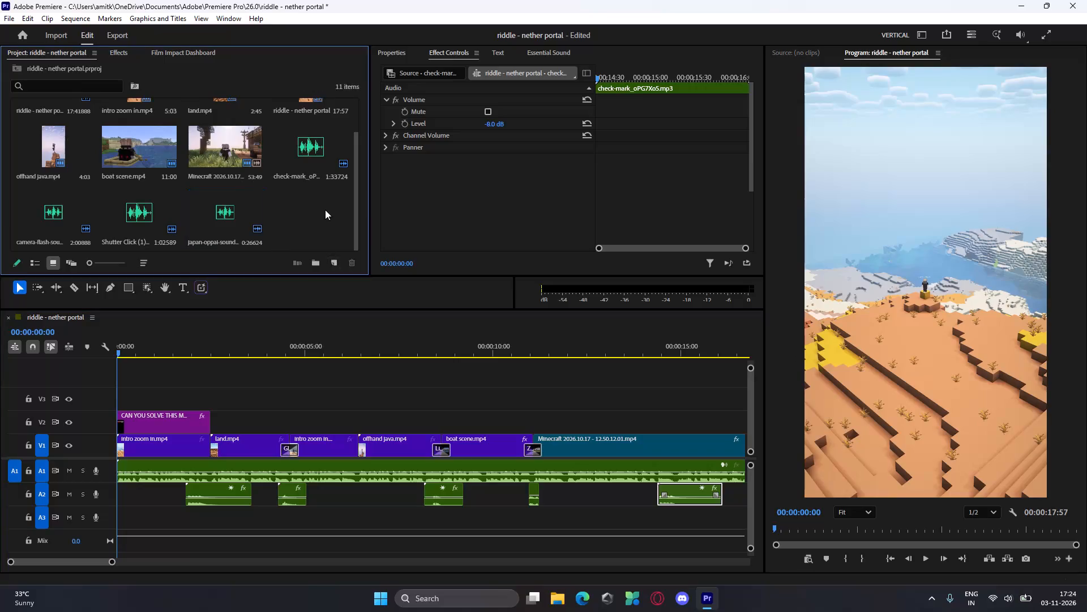
pyautogui.scroll(3, 78, 150)
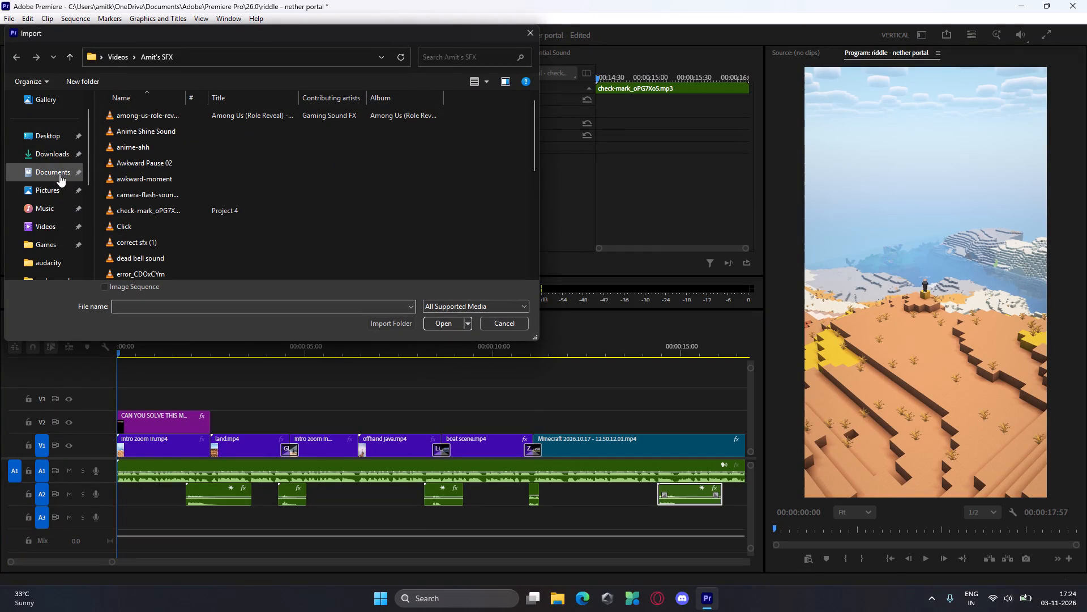
pyautogui.click(62, 155)
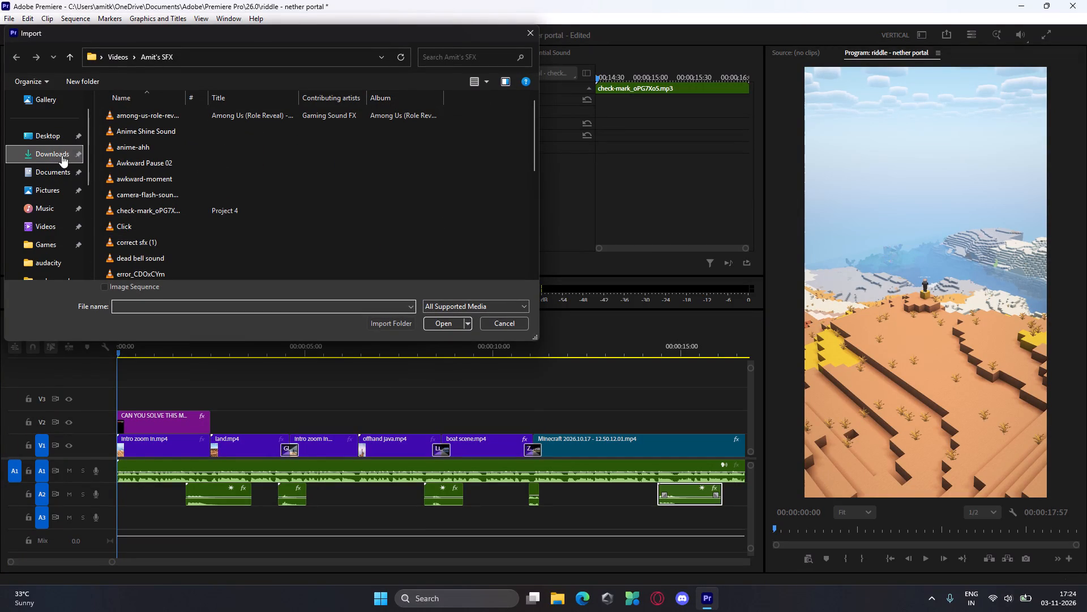
pyautogui.moveTo(396, 180); pyautogui.dragTo(423, 181)
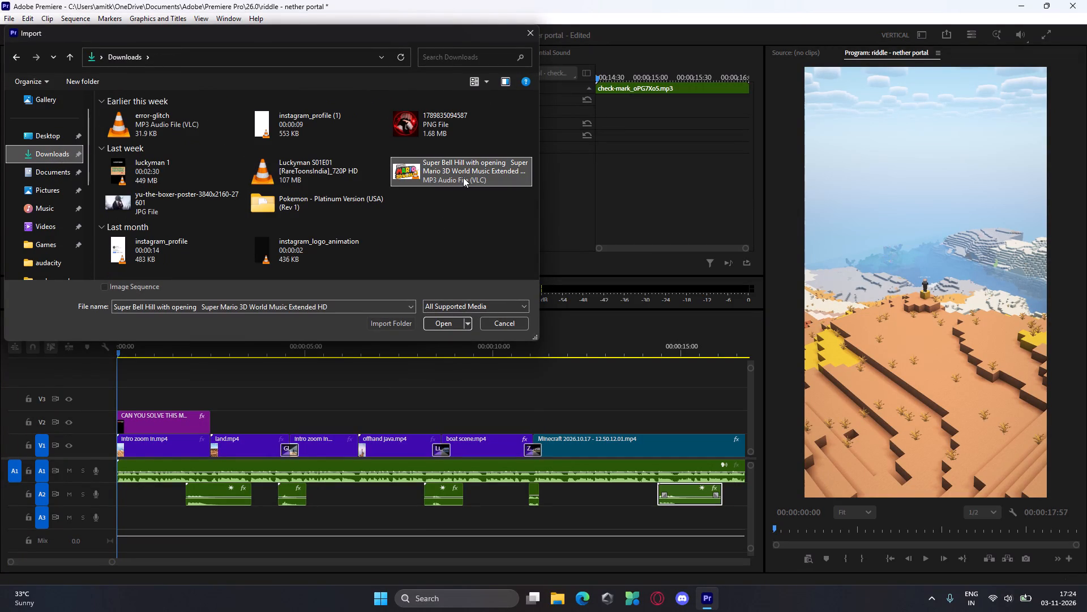
pyautogui.click(463, 177)
pyautogui.click(450, 323)
pyautogui.moveTo(314, 230); pyautogui.dragTo(308, 346)
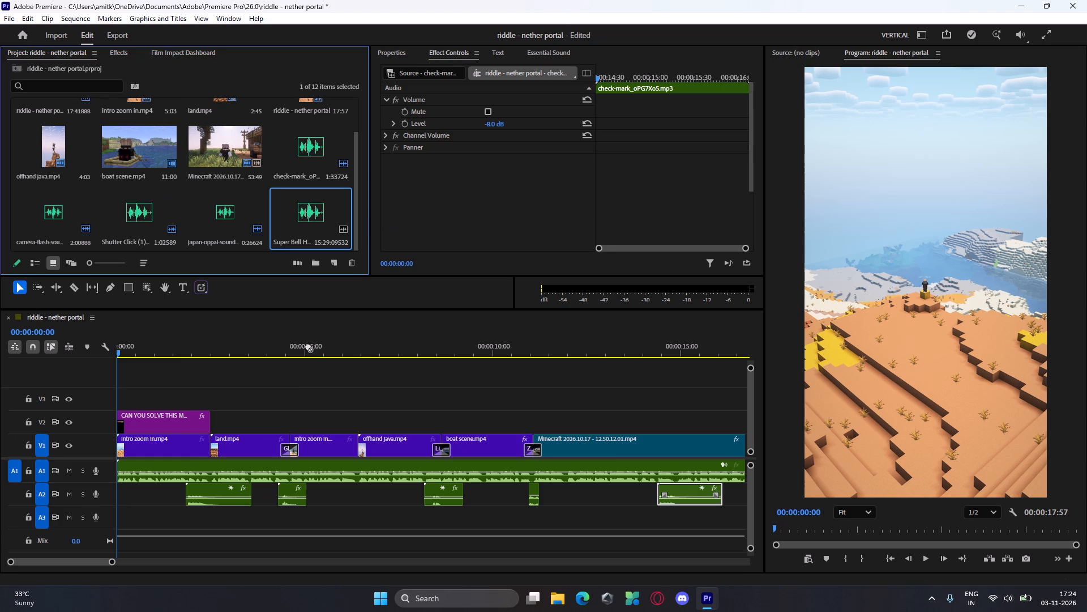
pyautogui.moveTo(308, 346); pyautogui.dragTo(112, 526)
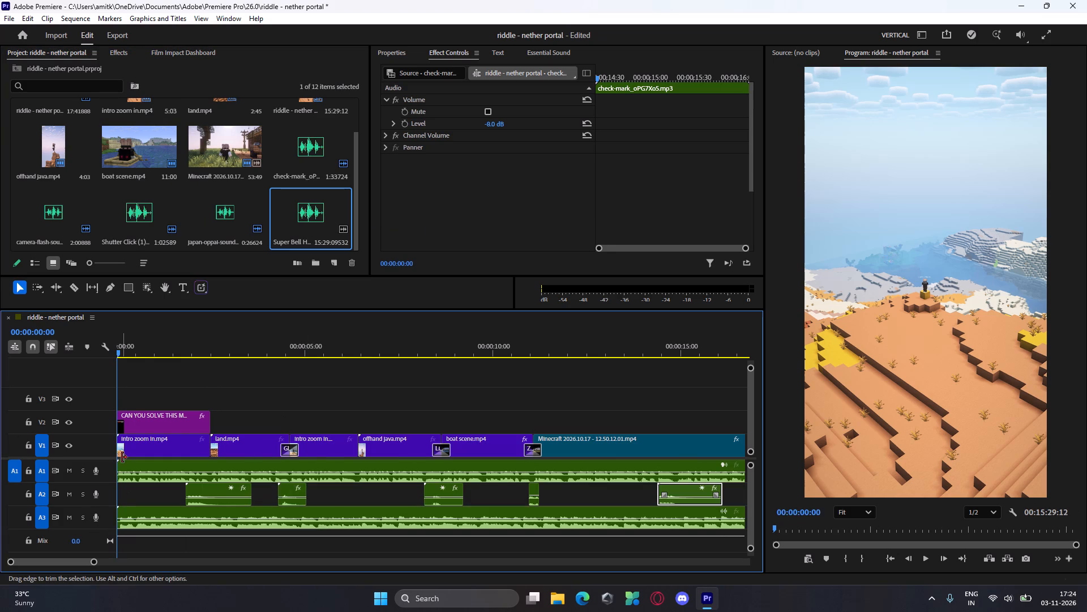
pyautogui.press('space')
pyautogui.press('space')
# Set the Super Bell Hill music's volume level on A3 to -23 dB and play the sequence from the start.
pyautogui.click(142, 520)
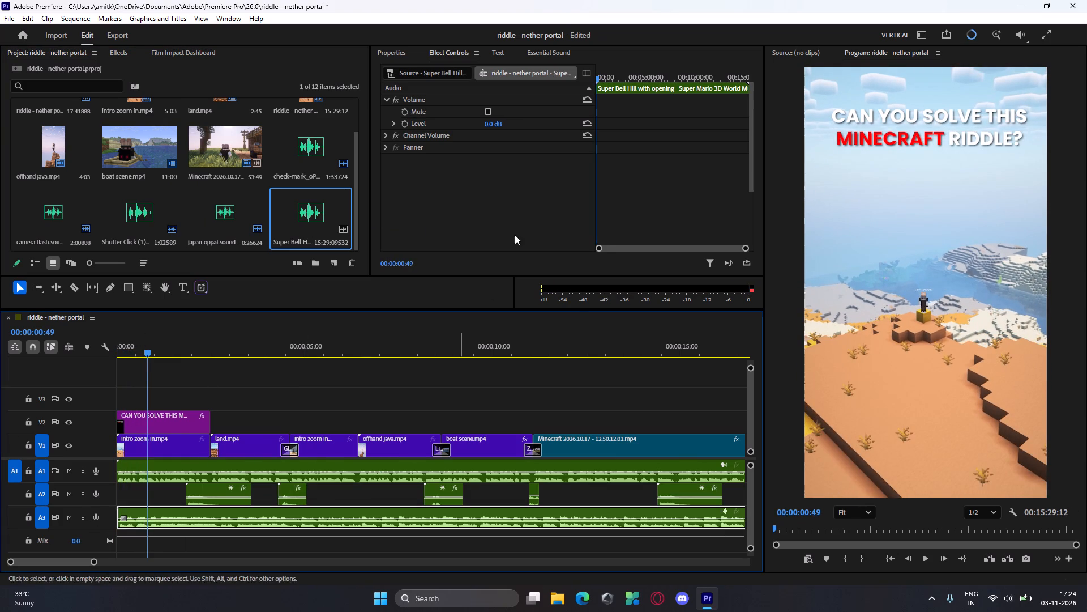
pyautogui.click(502, 126)
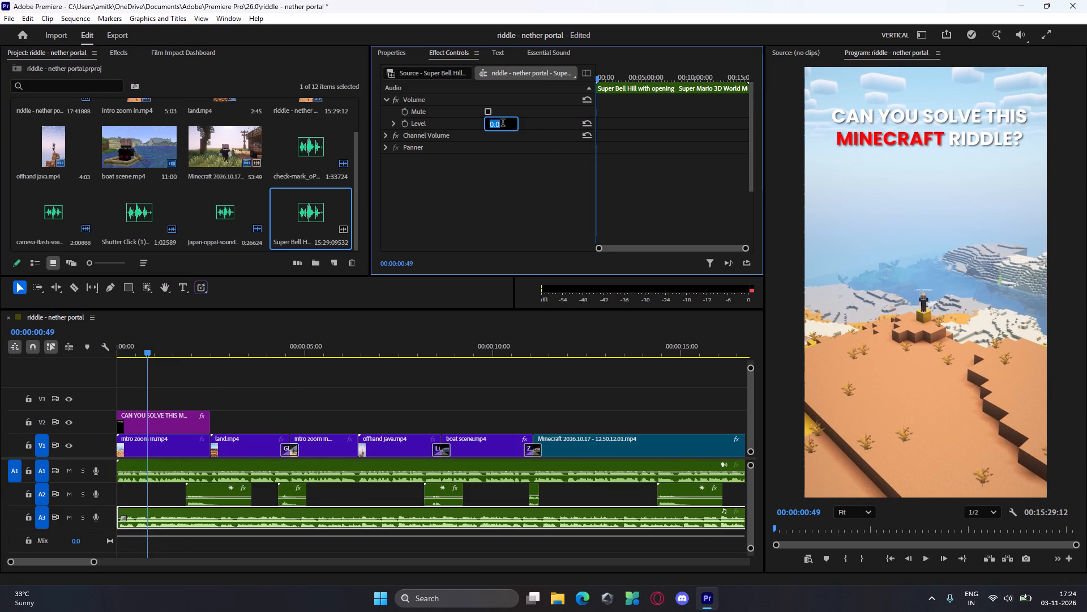
pyautogui.press('-')
pyautogui.write('22')
pyautogui.press('BackSpace')
pyautogui.press('3')
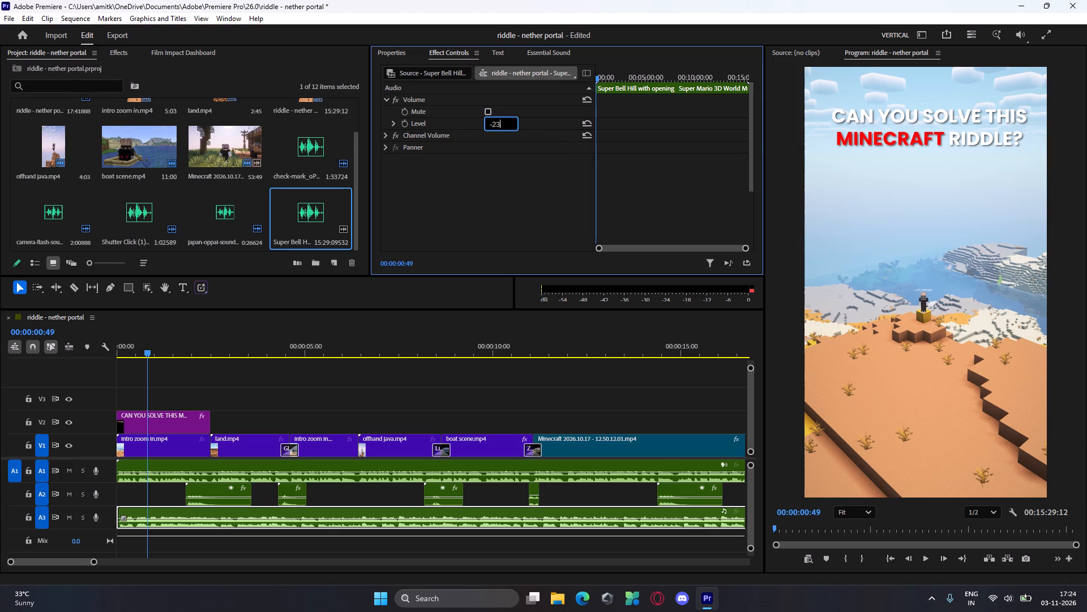
pyautogui.press('Return')
pyautogui.moveTo(147, 352); pyautogui.dragTo(74, 354)
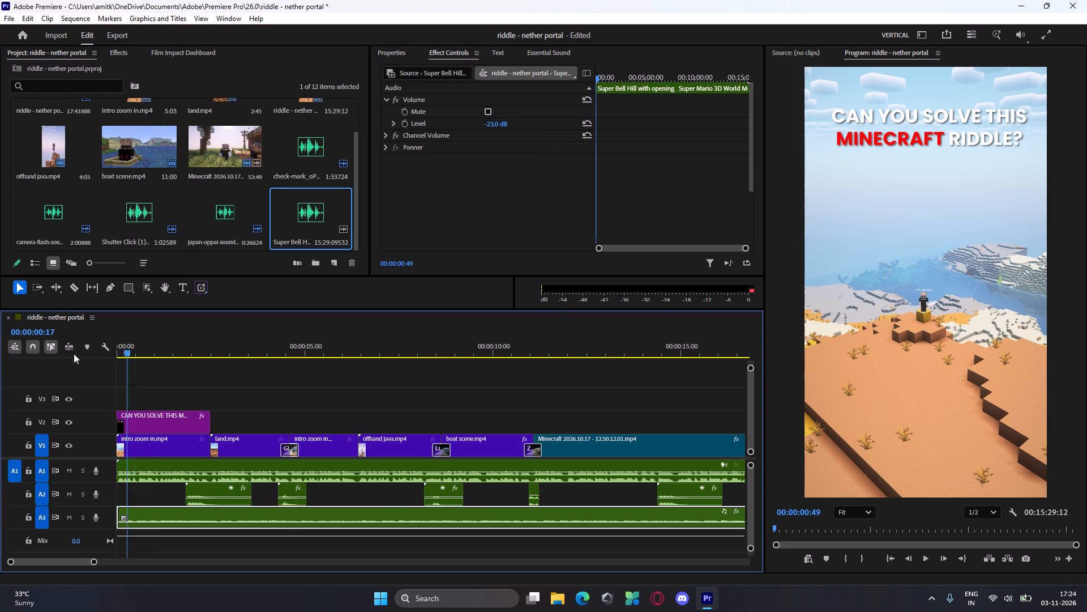
pyautogui.moveTo(74, 354); pyautogui.dragTo(0, 350)
pyautogui.press('space')
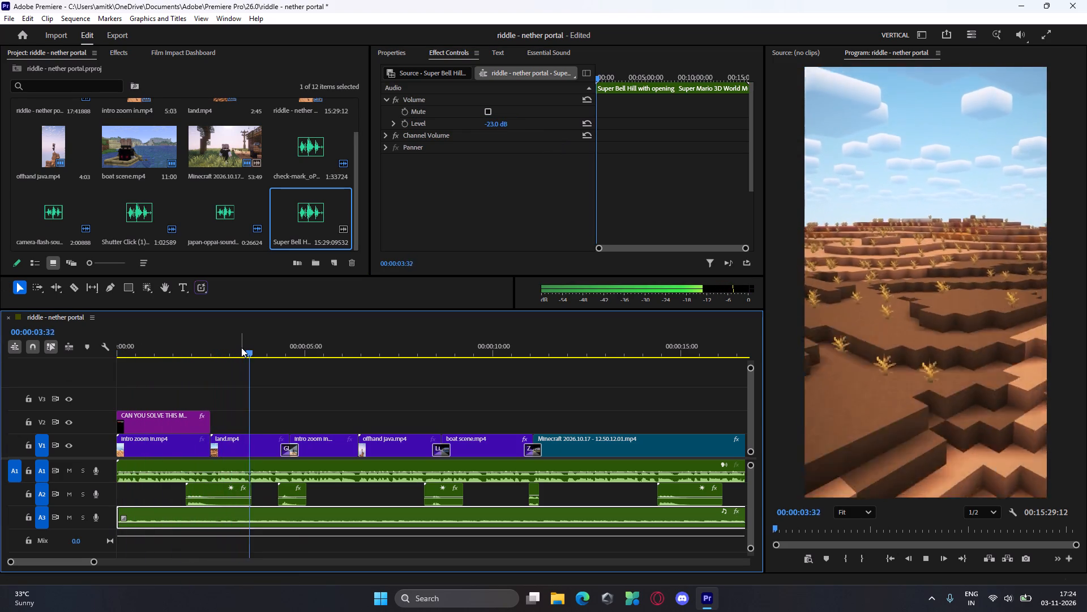
# Replay the opening, set the Super Bell Hill music's level on A3 to -25 dB, and play the sequence from the start.
pyautogui.press('space')
pyautogui.moveTo(140, 354); pyautogui.dragTo(66, 355)
pyautogui.press('space')
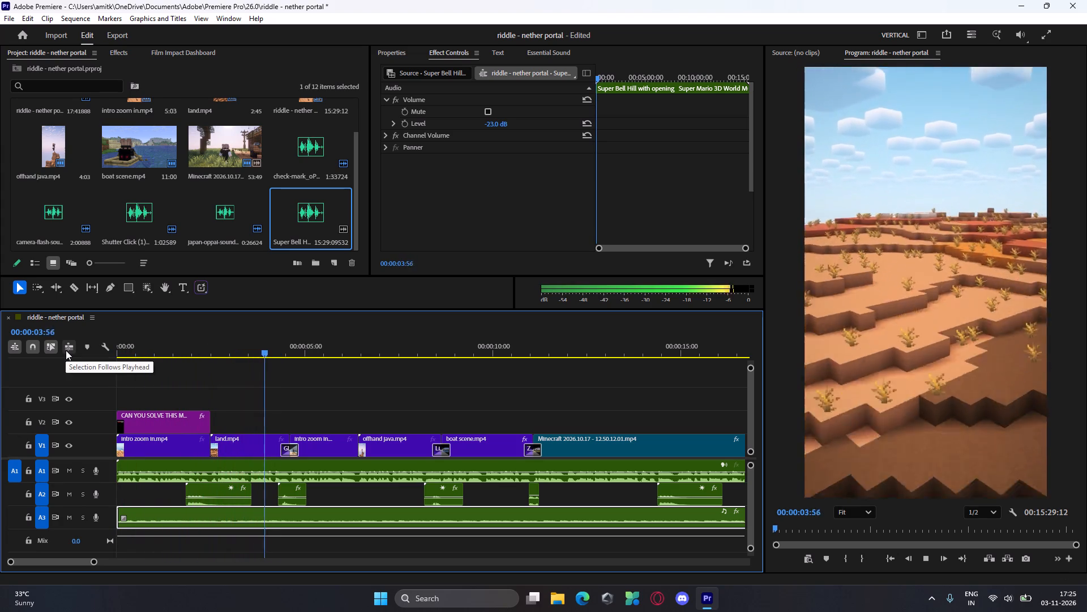
pyautogui.press('space')
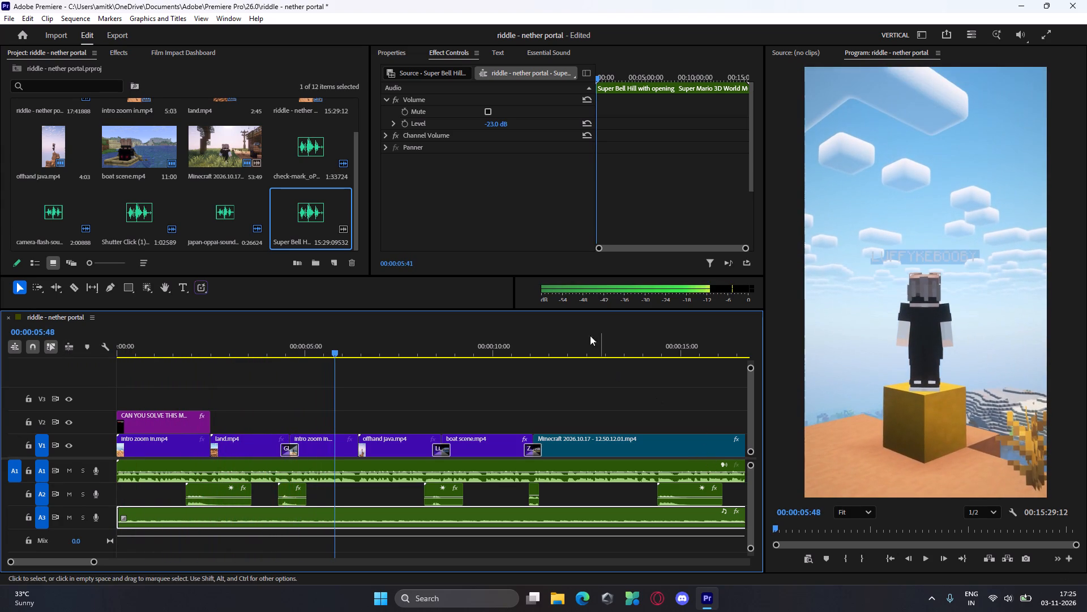
pyautogui.click(495, 124)
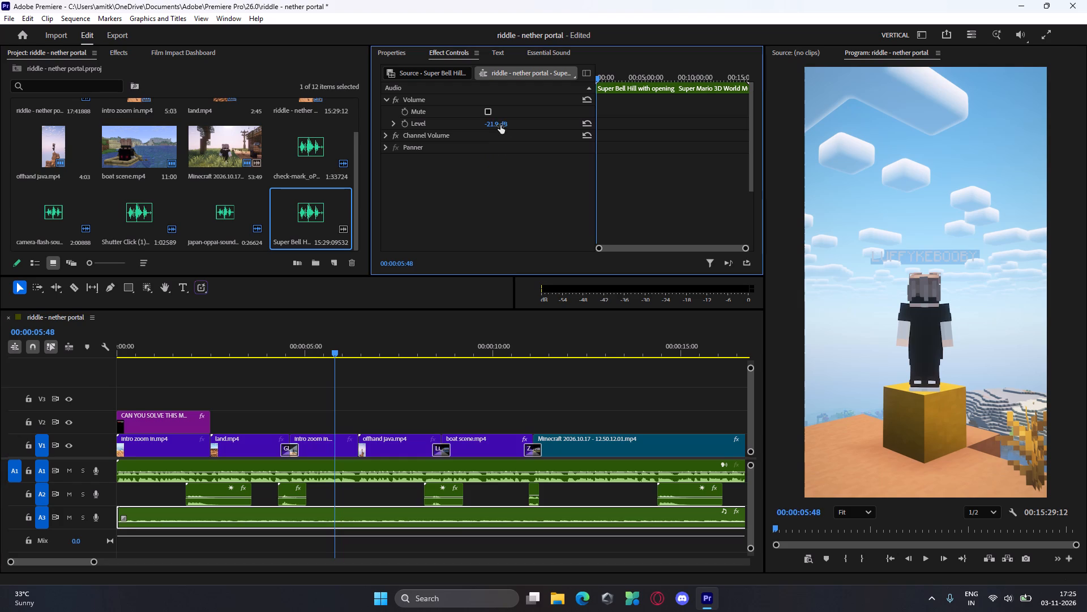
pyautogui.click(506, 122)
pyautogui.write('-25')
pyautogui.press('Return')
pyautogui.moveTo(123, 356); pyautogui.dragTo(79, 356)
pyautogui.press('space')
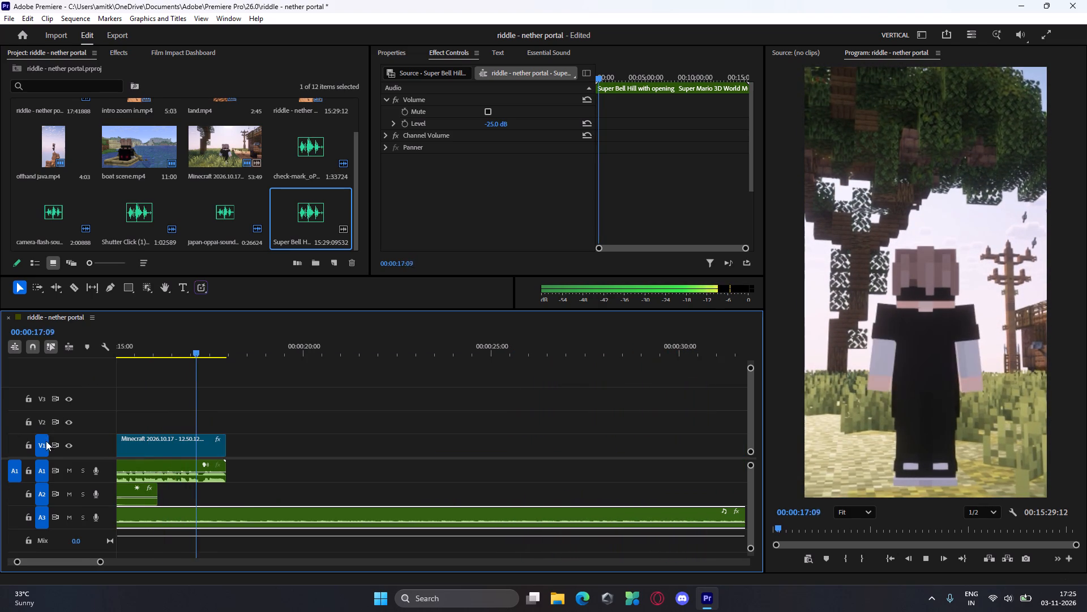
# Cut the A3 music at the end of the final Minecraft clip and ripple delete the remainder.
pyautogui.press('c')
pyautogui.press('space')
pyautogui.click(225, 518)
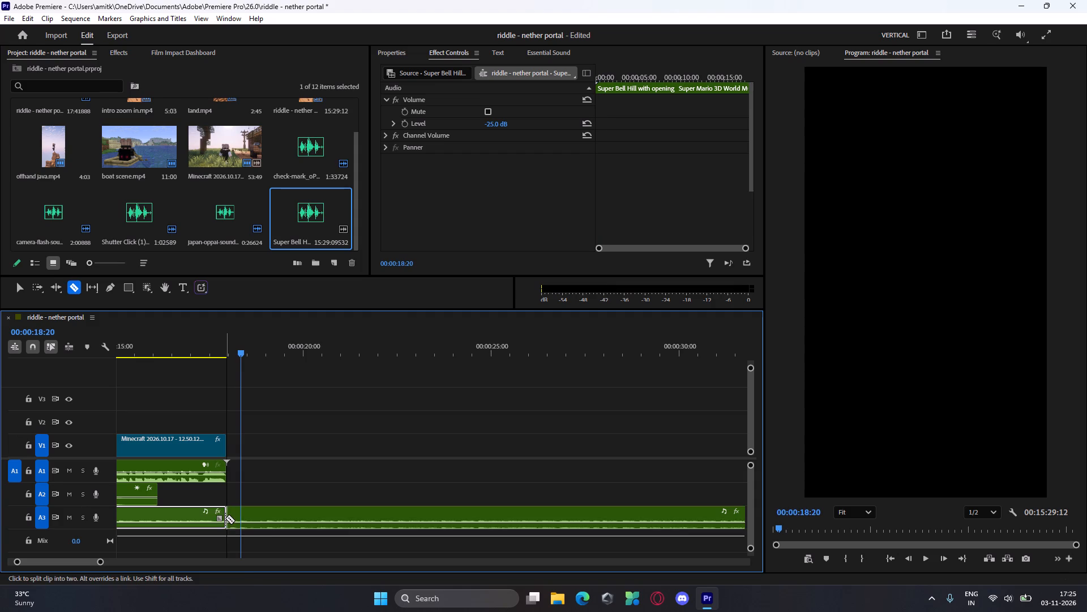
pyautogui.press('v')
pyautogui.click(263, 523)
pyautogui.rightClick(260, 523)
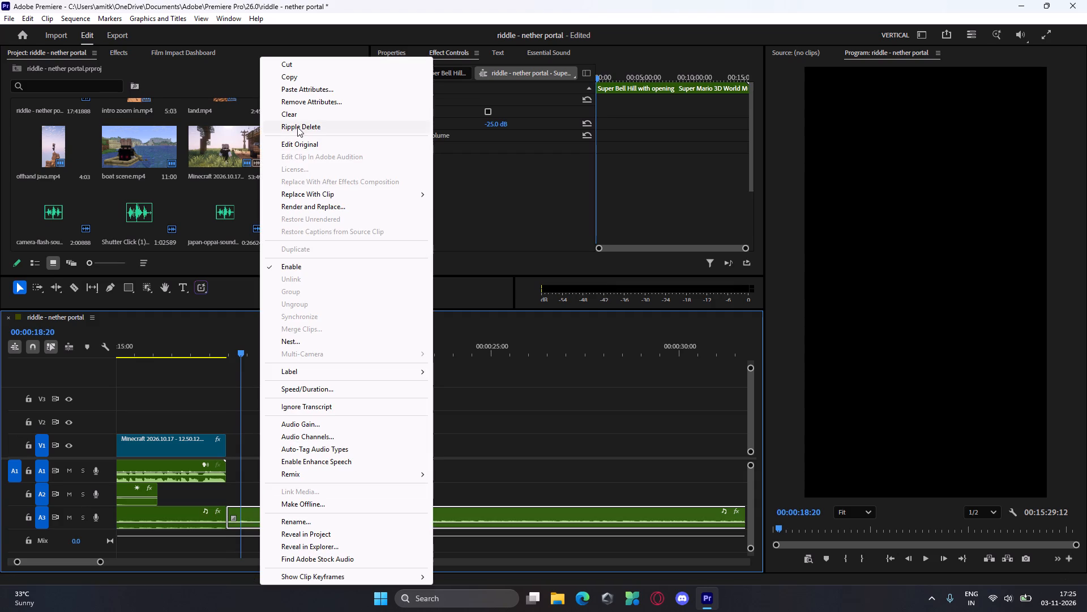
pyautogui.click(297, 127)
# Play the sequence from 00:00:00:00 to its end to review the music balance against the clips and sound effects.
pyautogui.moveTo(225, 355); pyautogui.dragTo(0, 359)
pyautogui.press('space')
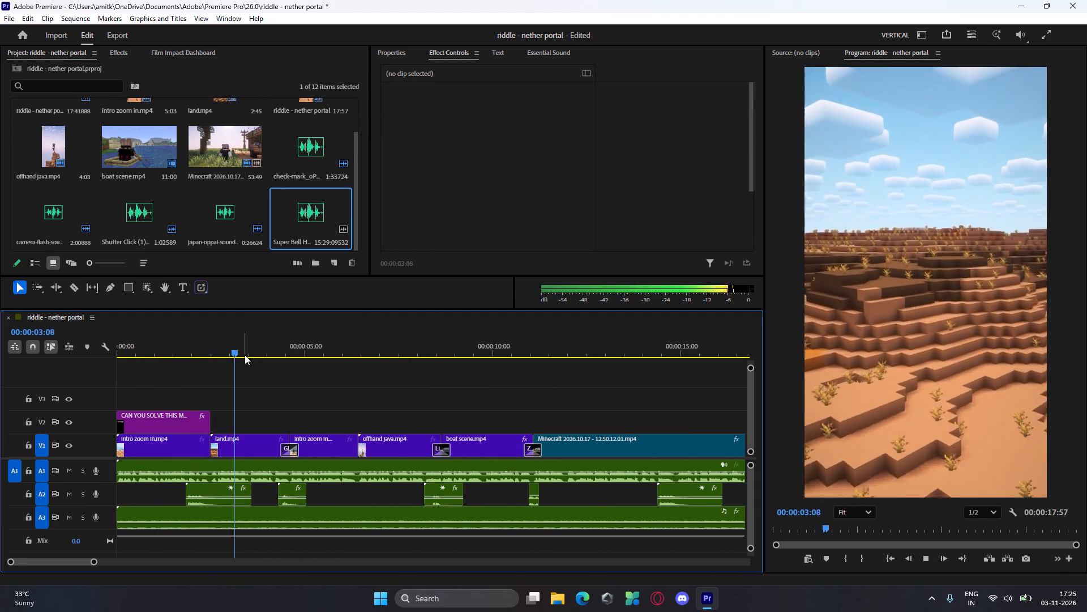
pyautogui.press('space')
pyautogui.press('space')
pyautogui.press('space')
pyautogui.click(167, 52)
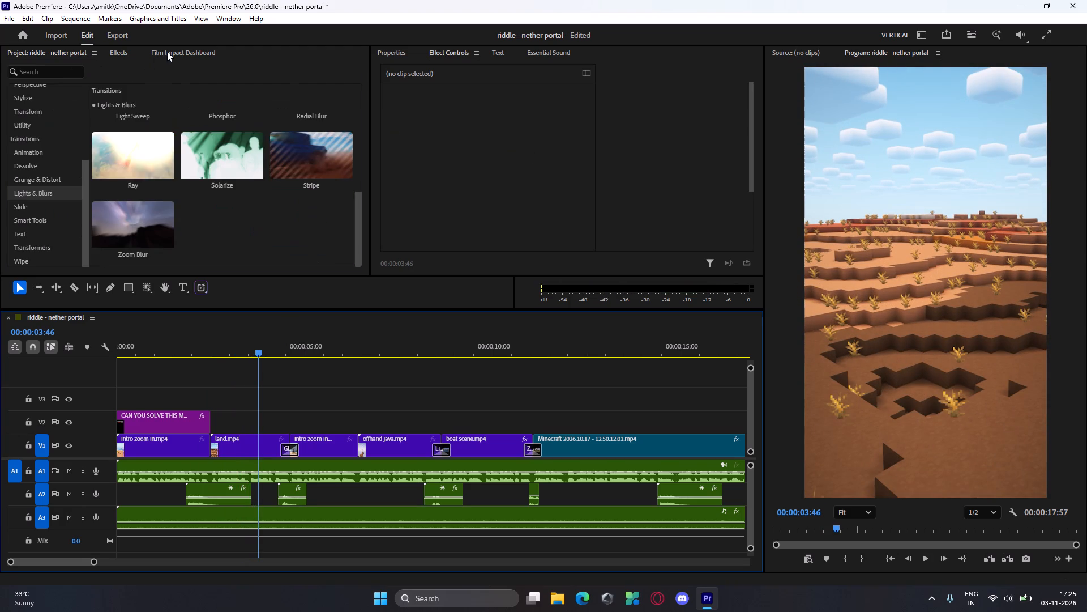
pyautogui.moveTo(256, 348); pyautogui.dragTo(0, 348)
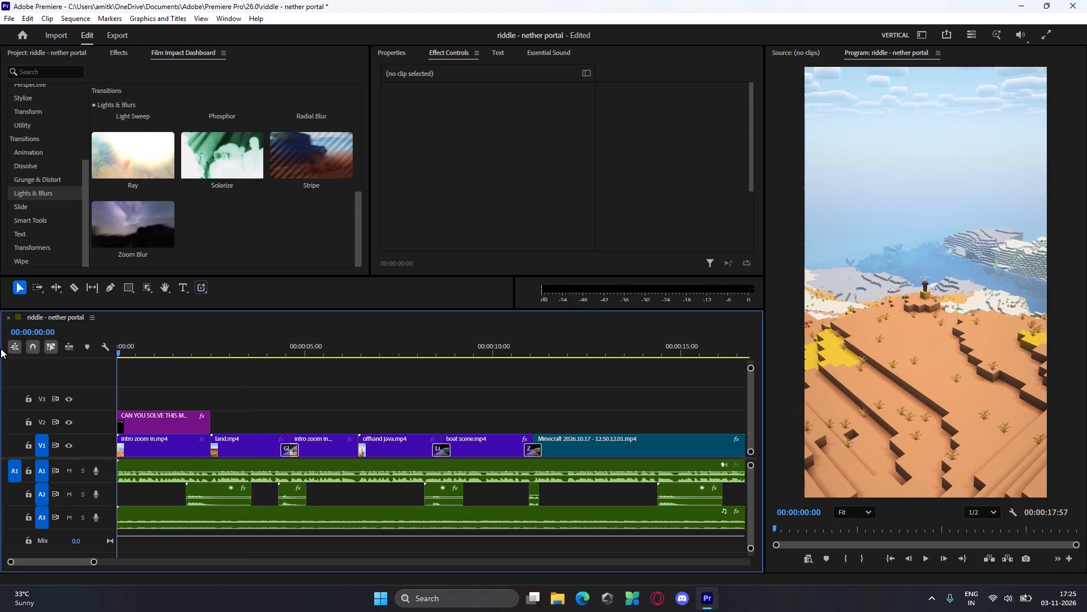
pyautogui.press('space')
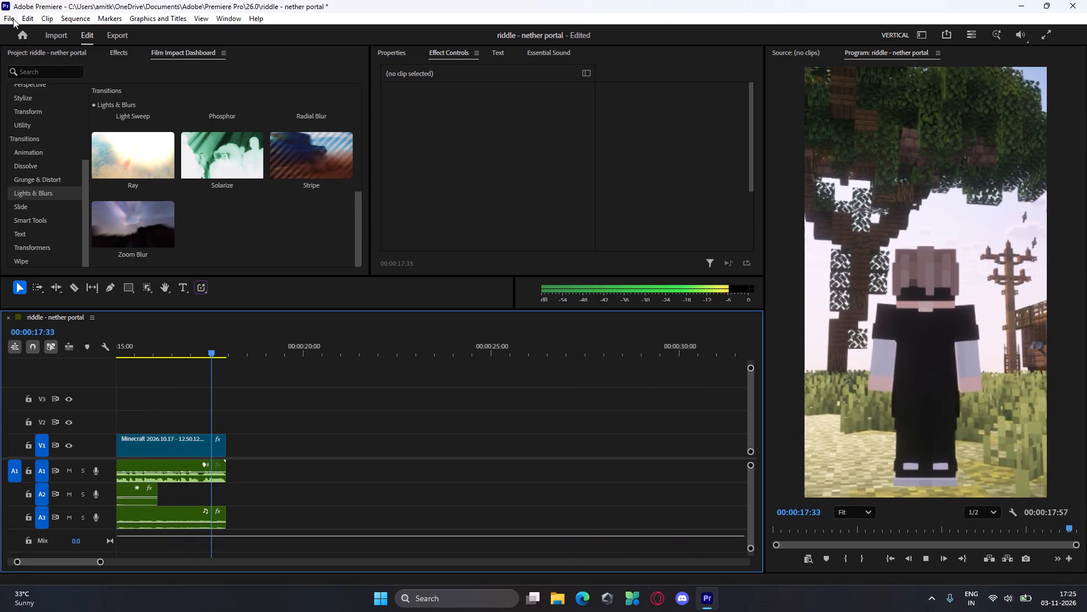
# Open the media export settings and enable Render at Maximum Depth and Use Maximum Render Quality for the video.
pyautogui.click(10, 19)
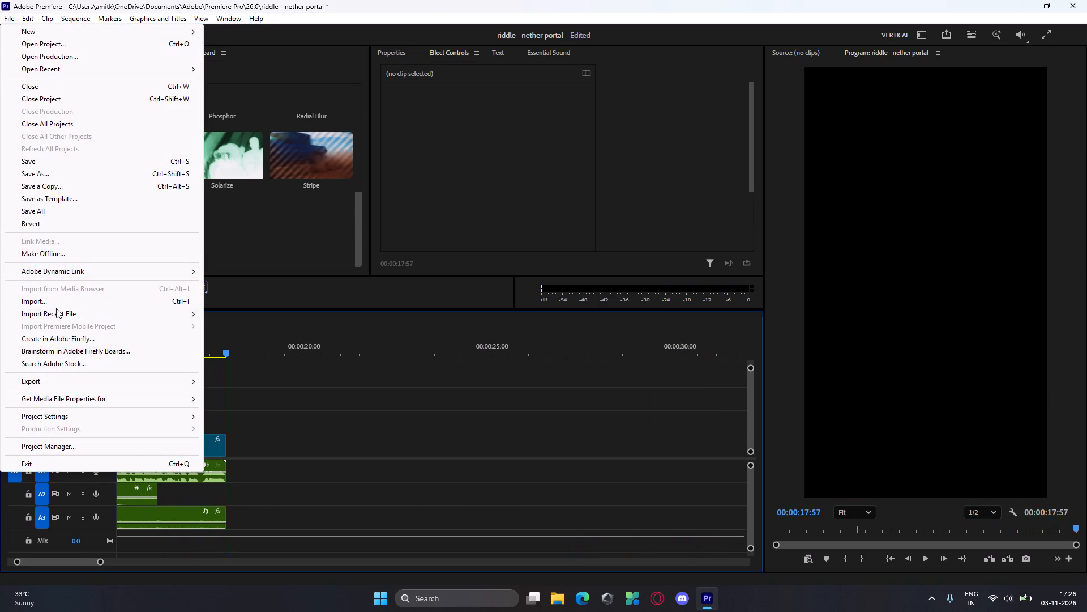
pyautogui.click(42, 377)
pyautogui.click(263, 384)
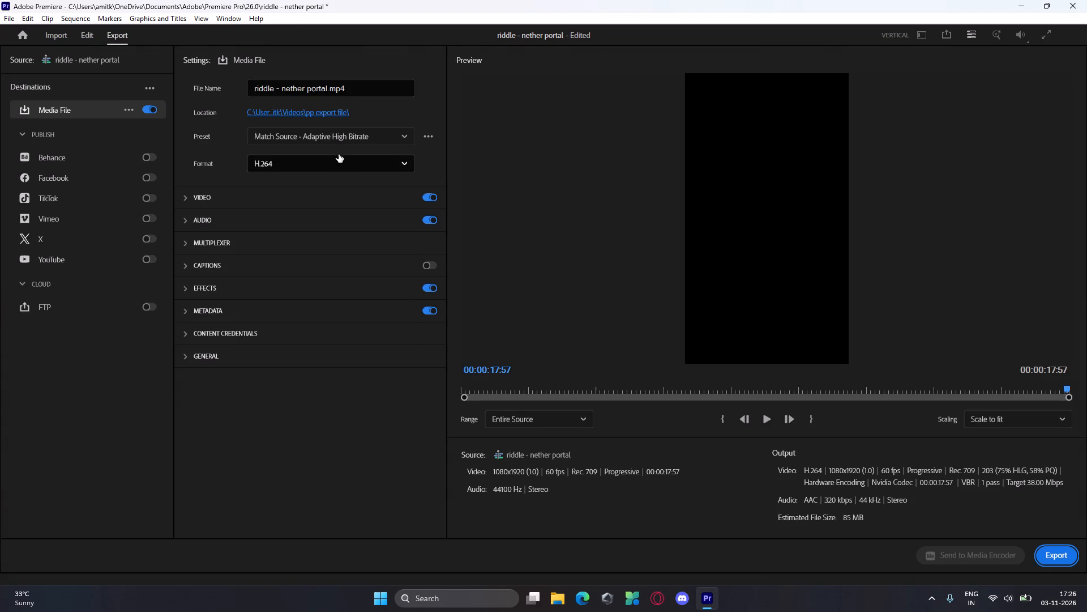
pyautogui.click(200, 198)
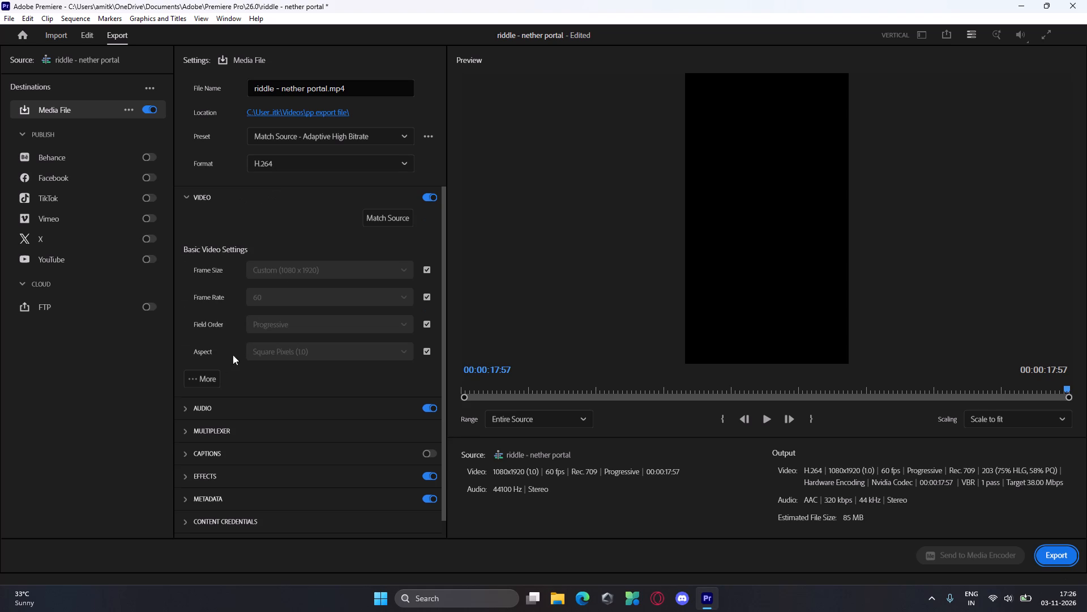
pyautogui.click(205, 388)
pyautogui.click(197, 403)
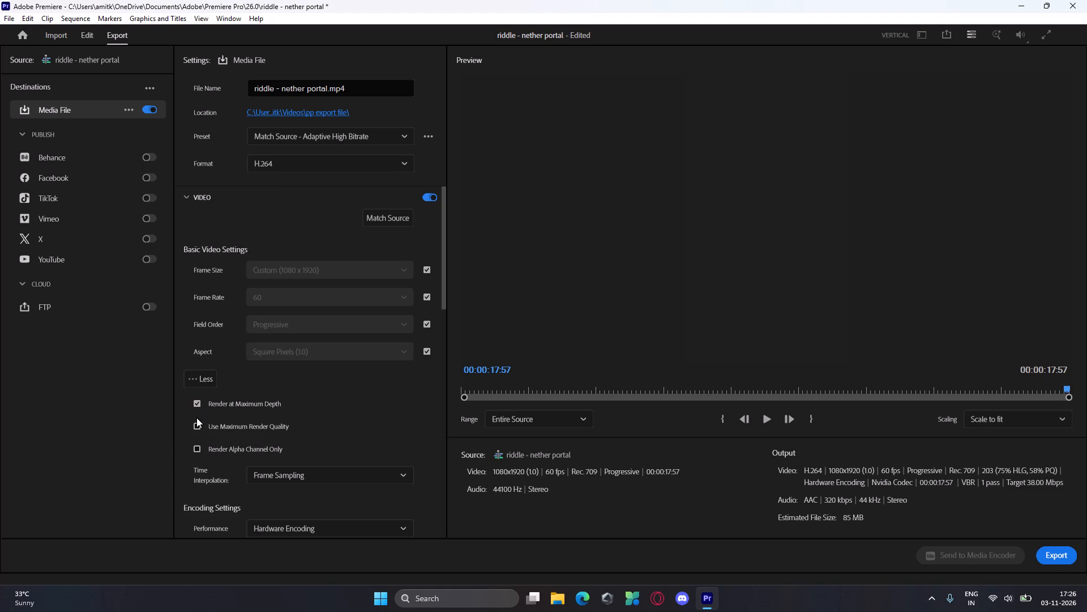
pyautogui.click(196, 428)
# Set the export's bitrate encoding to VBR, 2 pass.
pyautogui.scroll(-13, 288, 365)
pyautogui.scroll(-10, 220, 377)
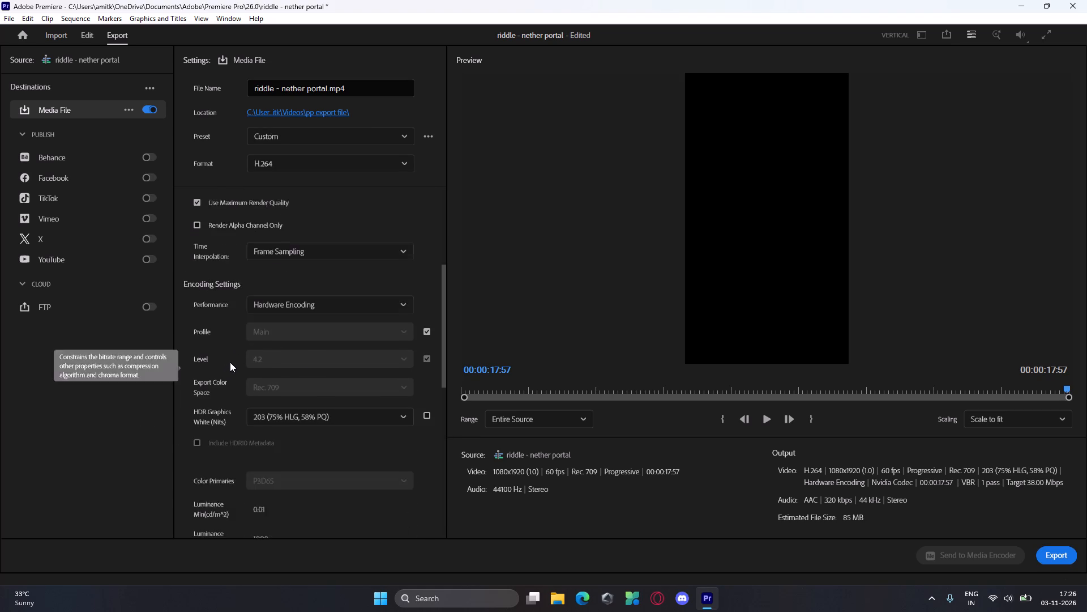
pyautogui.scroll(-18, 230, 362)
pyautogui.click(294, 449)
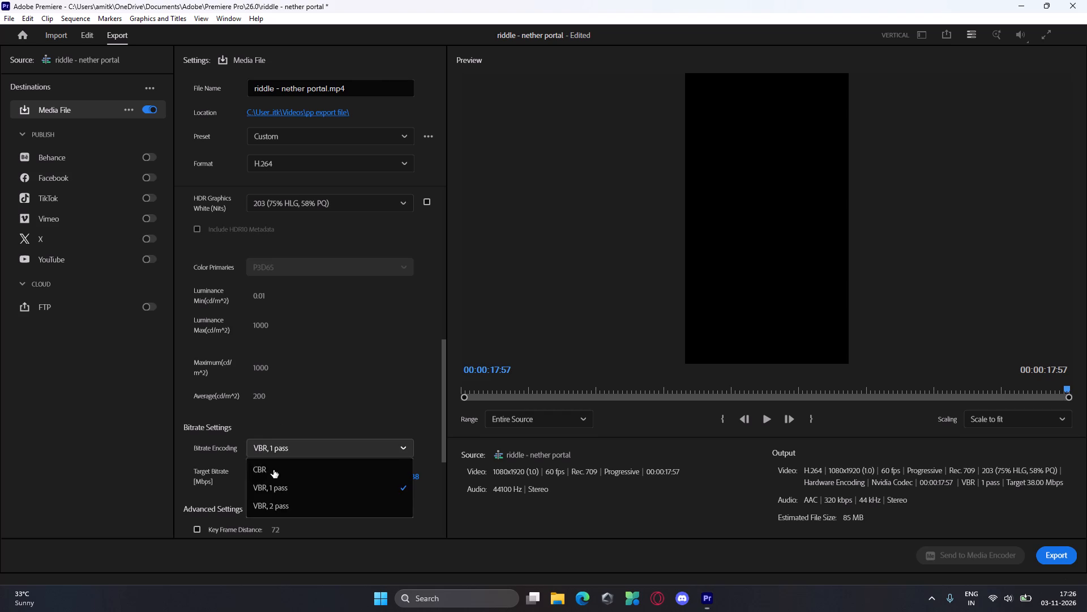
pyautogui.click(277, 502)
# Unlink the encoding profile from the source and set it to High.
pyautogui.scroll(-6, 231, 351)
pyautogui.scroll(13, 231, 351)
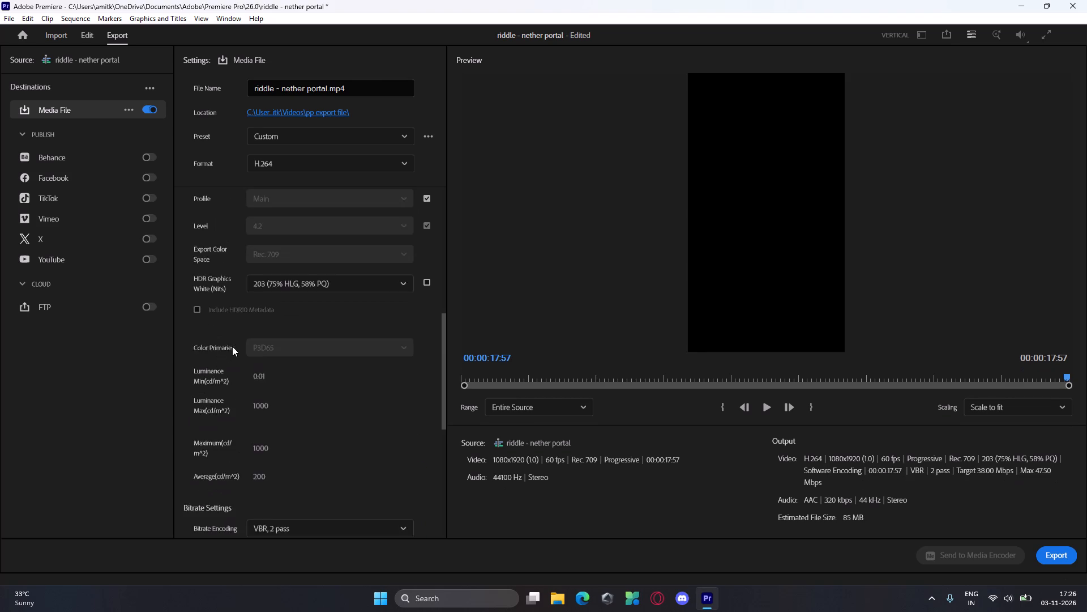
pyautogui.scroll(4, 232, 346)
pyautogui.moveTo(419, 265); pyautogui.dragTo(426, 263)
pyautogui.click(427, 263)
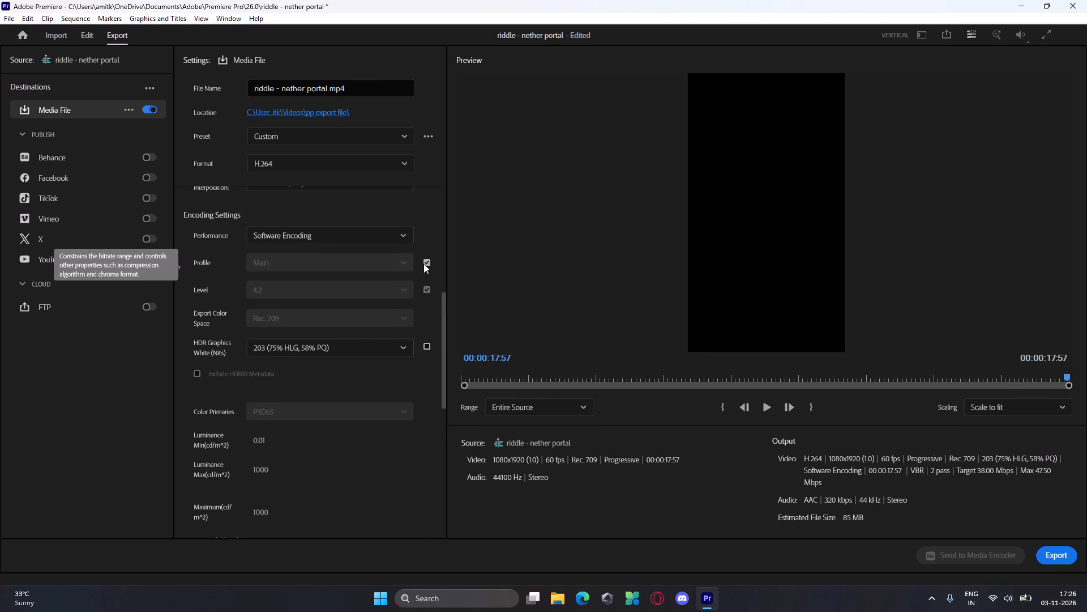
pyautogui.click(425, 263)
pyautogui.click(399, 265)
pyautogui.click(268, 327)
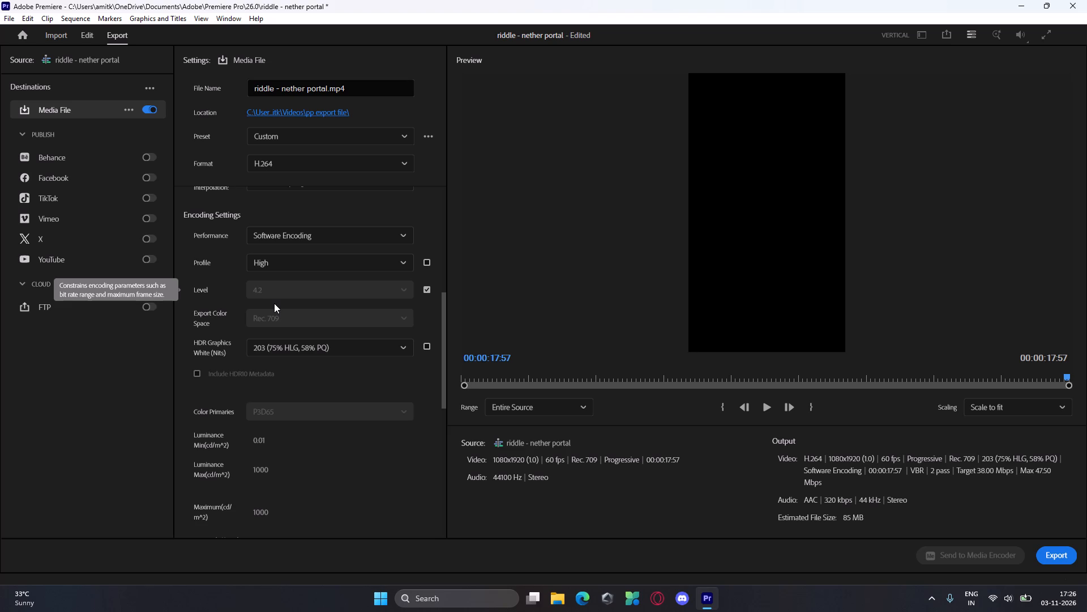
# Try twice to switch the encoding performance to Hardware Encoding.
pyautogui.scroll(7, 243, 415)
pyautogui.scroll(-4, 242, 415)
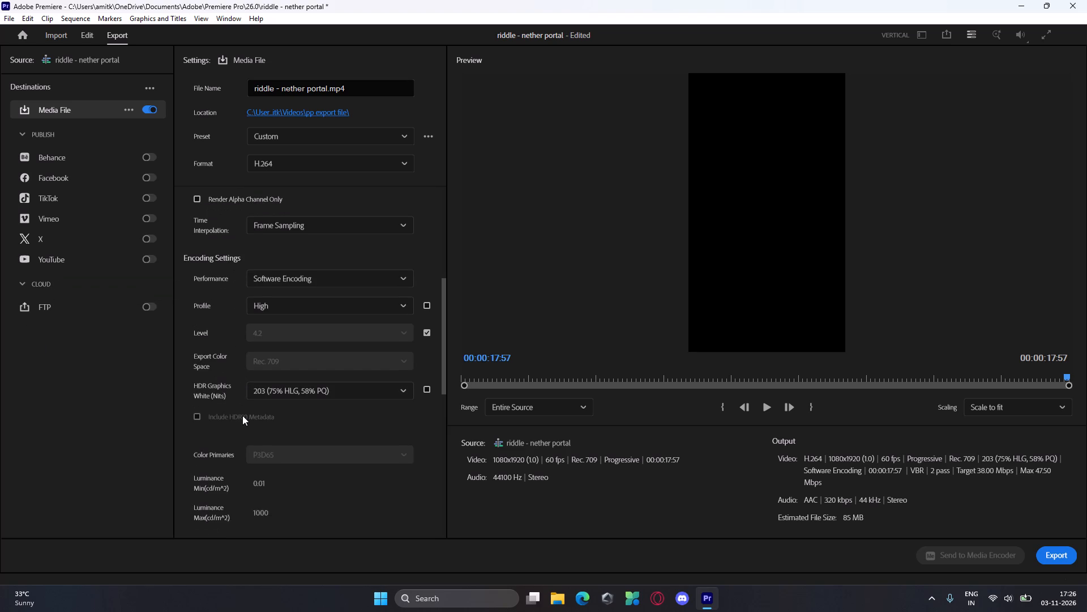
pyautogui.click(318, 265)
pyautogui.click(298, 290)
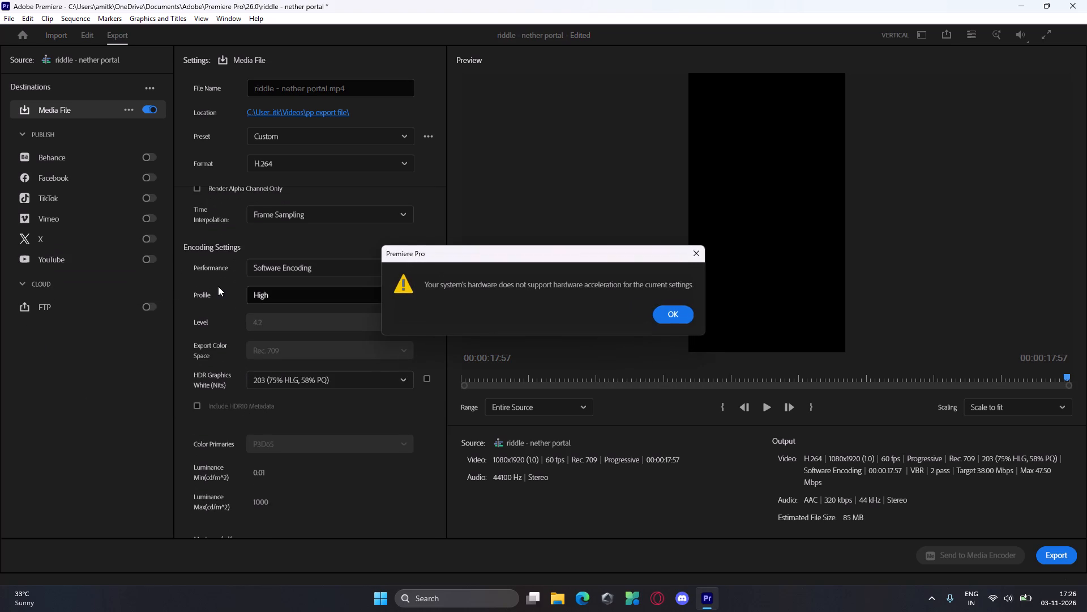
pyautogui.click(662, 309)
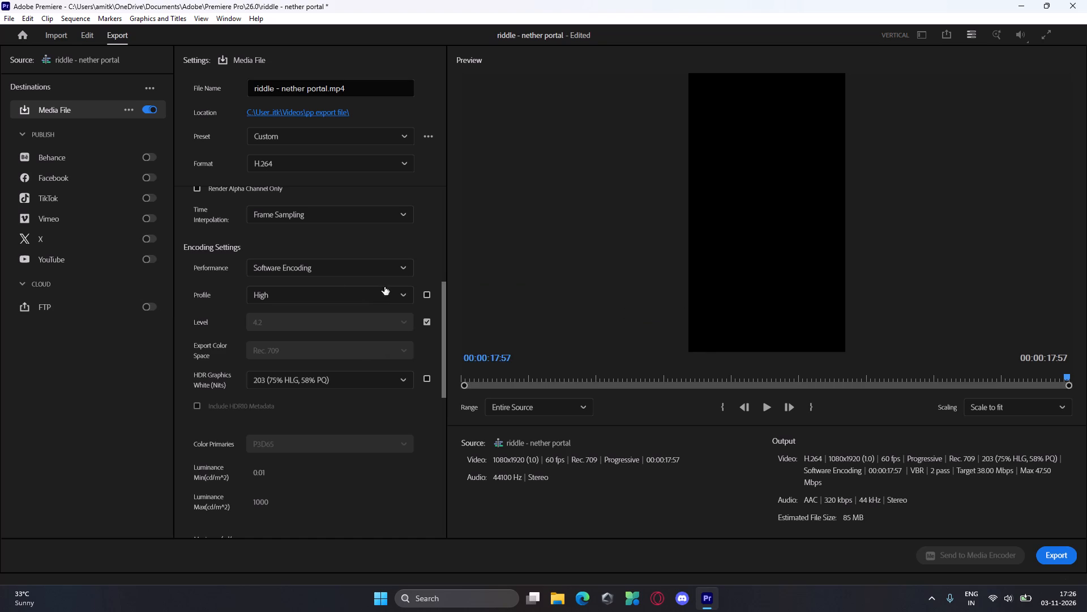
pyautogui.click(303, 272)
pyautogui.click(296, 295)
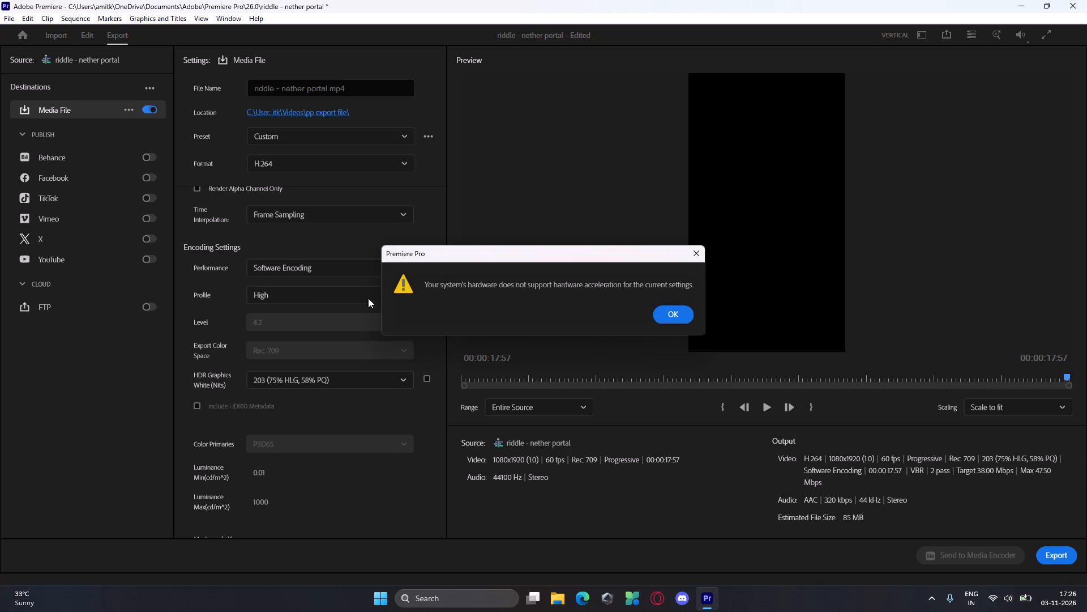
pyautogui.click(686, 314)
# Review the export's basic video and render quality settings.
pyautogui.scroll(6, 221, 321)
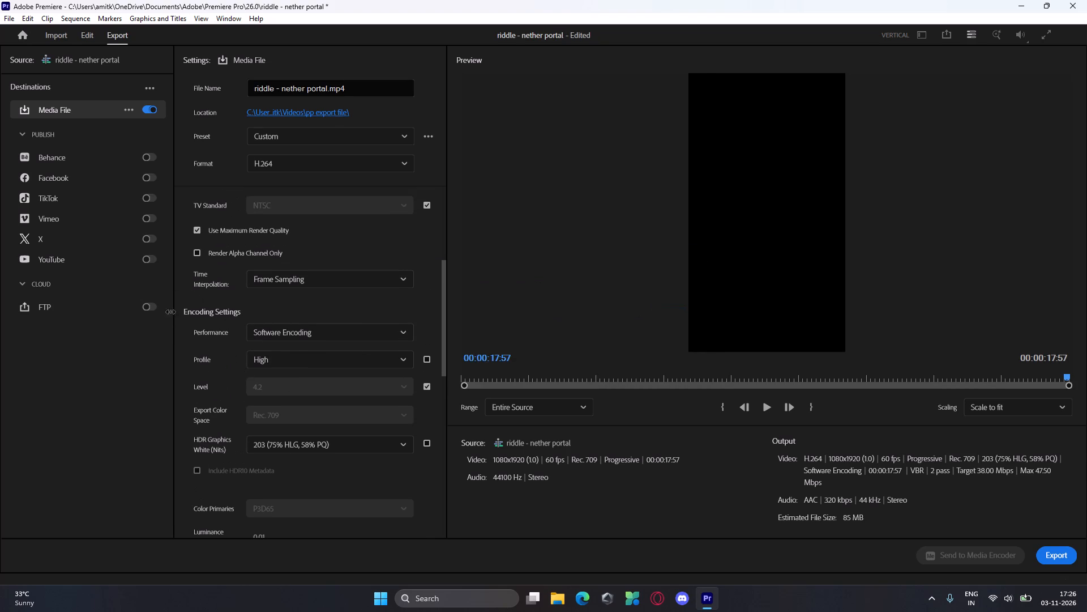
pyautogui.scroll(18, 222, 351)
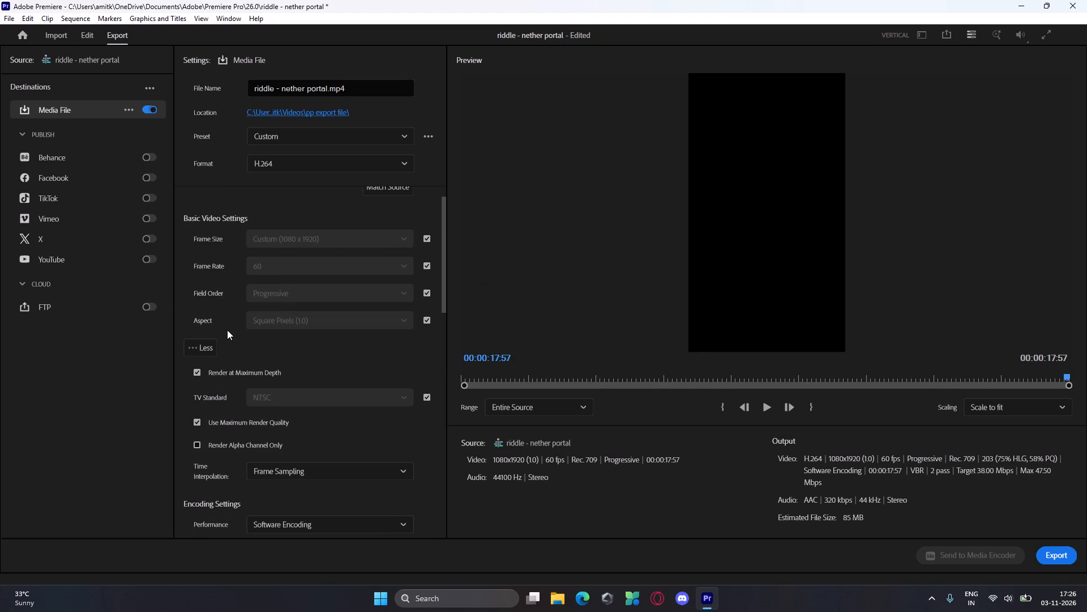
pyautogui.scroll(-3, 227, 330)
pyautogui.scroll(5, 227, 330)
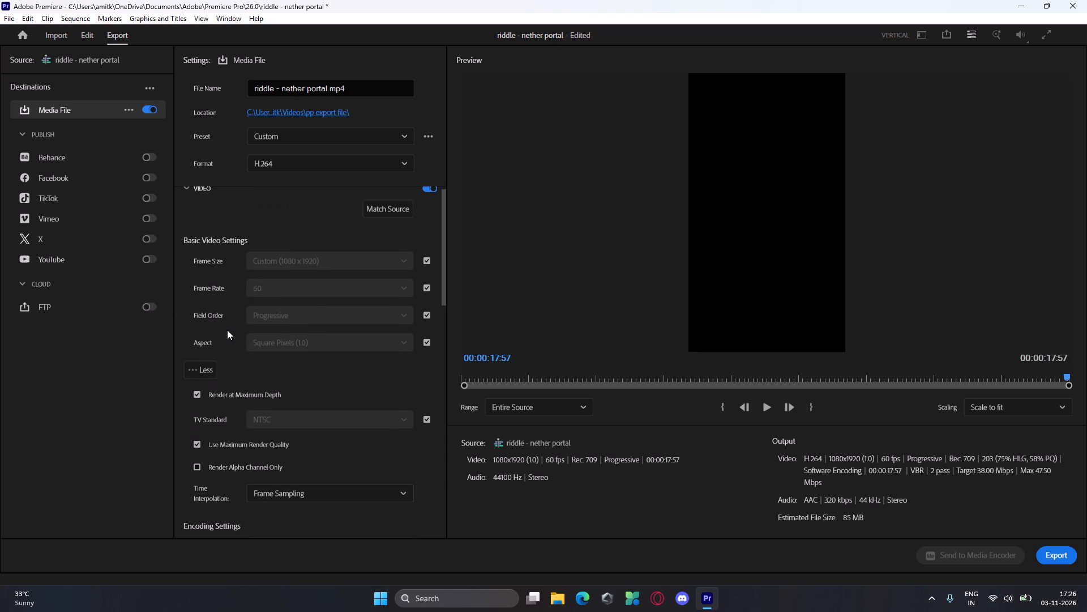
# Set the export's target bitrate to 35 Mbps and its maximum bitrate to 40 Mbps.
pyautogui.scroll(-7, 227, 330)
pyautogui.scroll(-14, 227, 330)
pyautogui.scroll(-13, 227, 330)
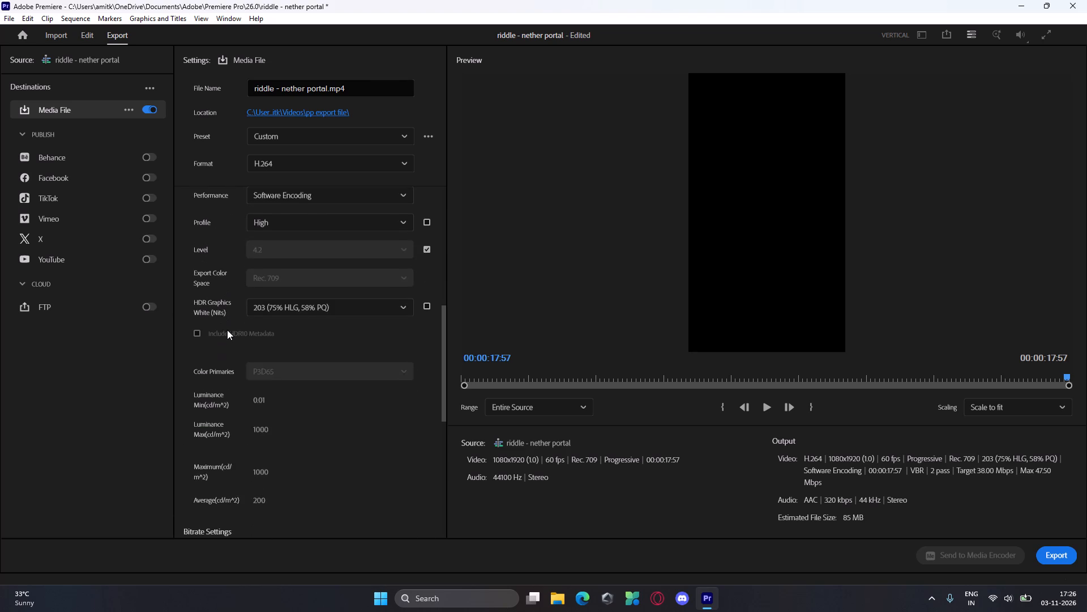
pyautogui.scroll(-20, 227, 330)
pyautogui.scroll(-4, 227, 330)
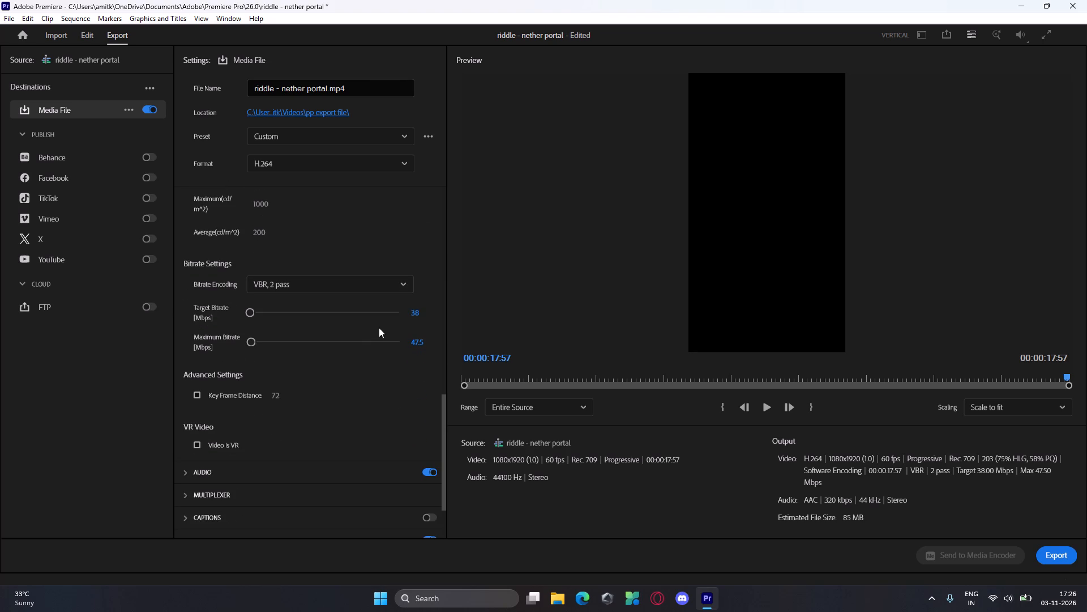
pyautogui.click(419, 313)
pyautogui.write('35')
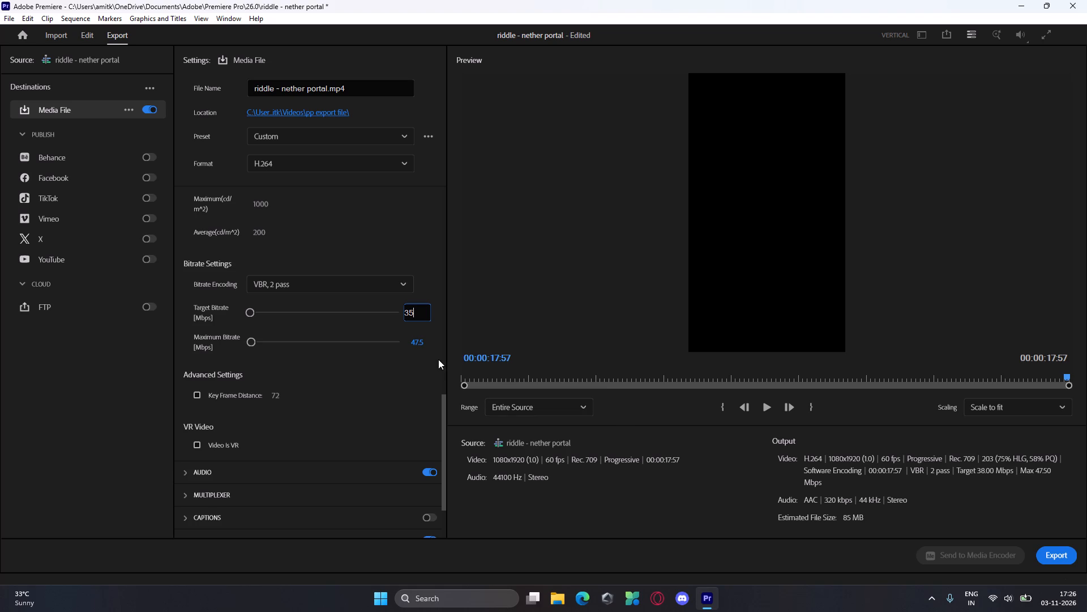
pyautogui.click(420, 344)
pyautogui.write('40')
# Set the export's target bitrate to 40 Mbps and its maximum bitrate to 45 Mbps.
pyautogui.moveTo(408, 309); pyautogui.dragTo(413, 311)
pyautogui.click(419, 313)
pyautogui.moveTo(418, 314); pyautogui.dragTo(386, 314)
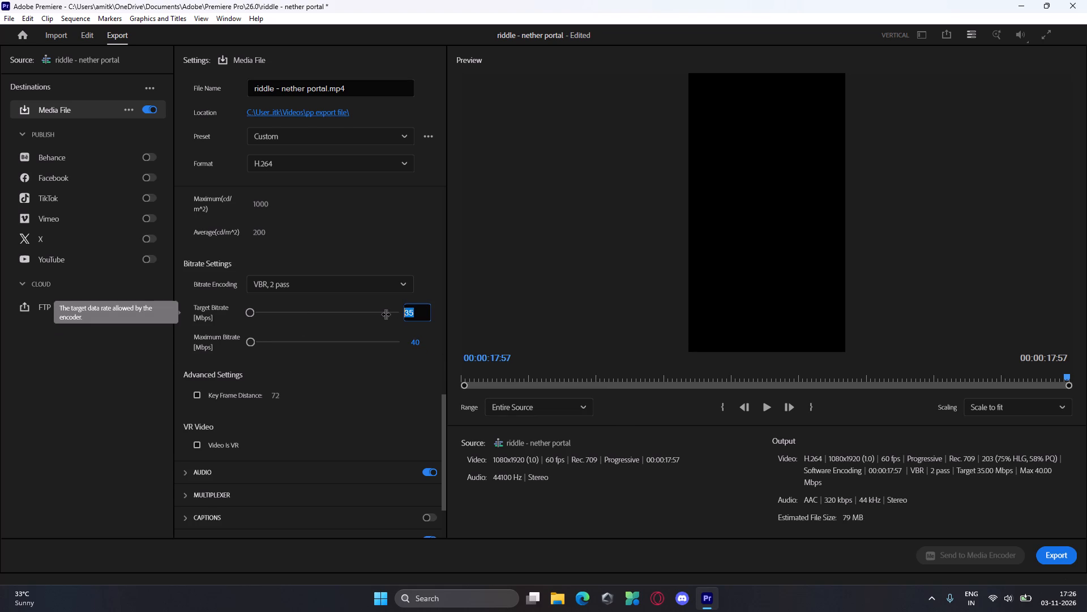
pyautogui.write('40')
pyautogui.press('Return')
pyautogui.click(415, 343)
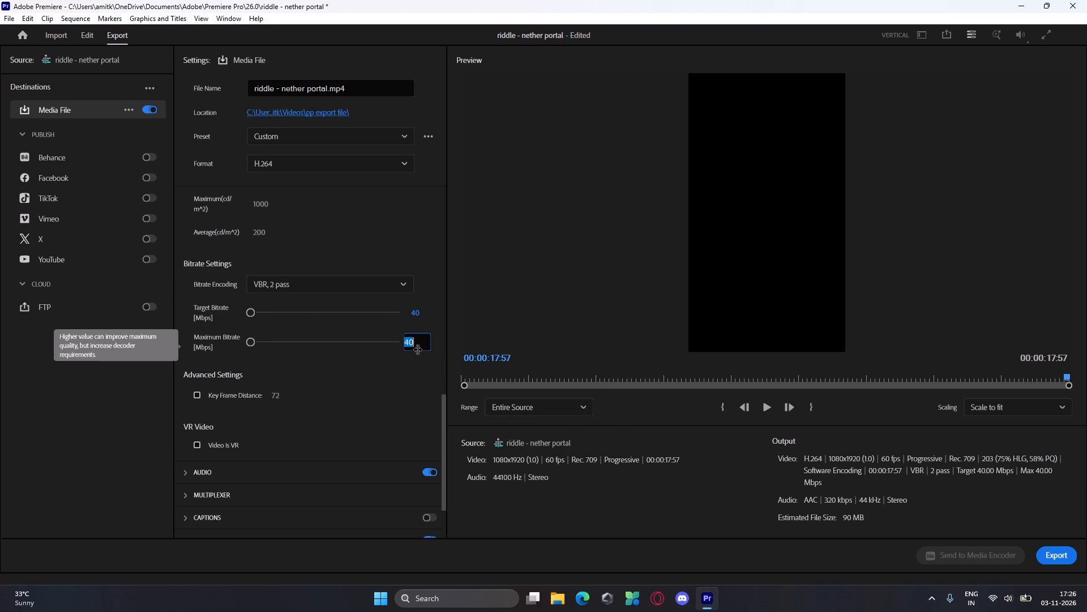
pyautogui.write('45')
pyautogui.press('Return')
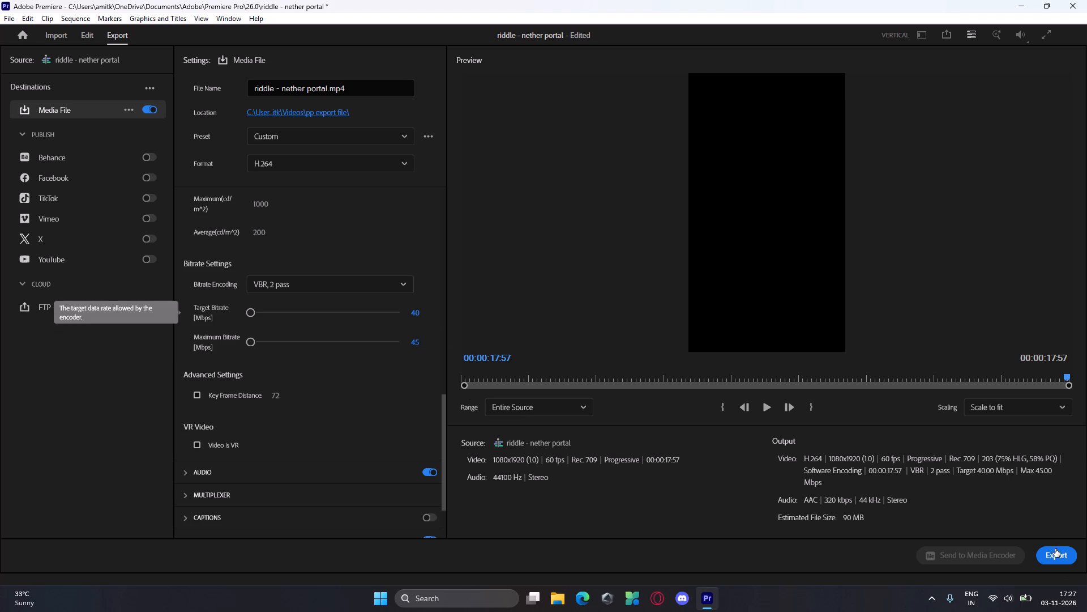
# Set the export's target bitrate to 45 Mbps.
pyautogui.click(418, 318)
pyautogui.press('5')
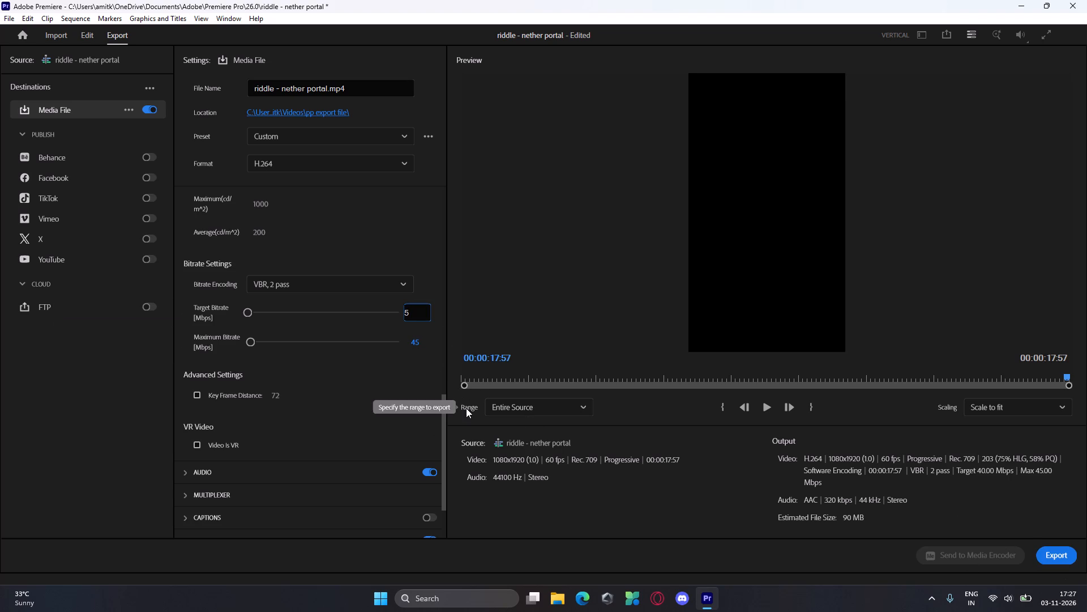
pyautogui.press('BackSpace')
pyautogui.write('45')
pyautogui.press('Return')
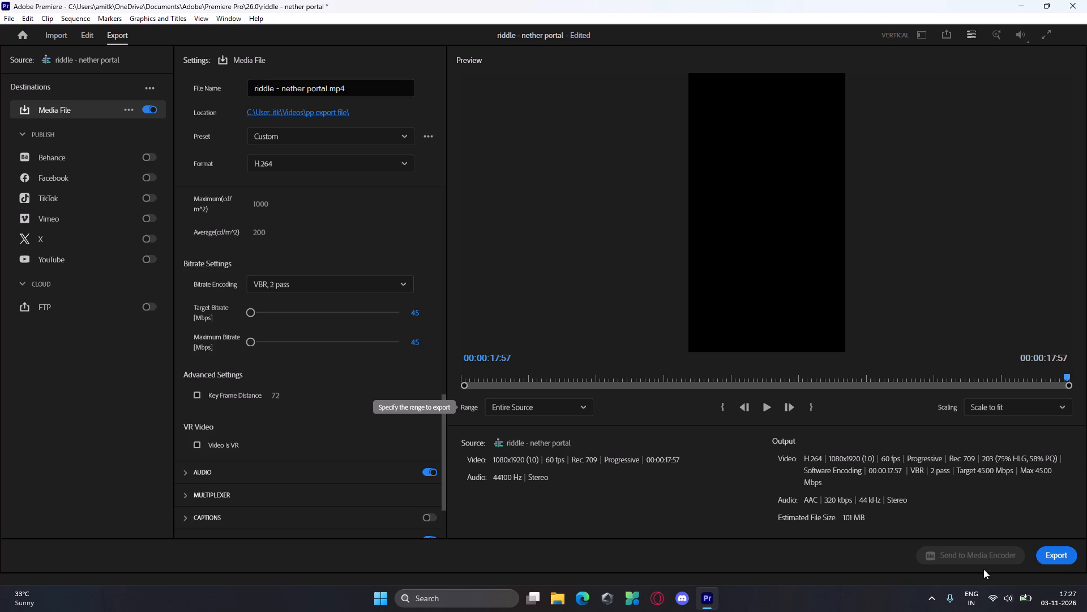
# Export the full sequence as riddle - nether portal.mp4 in H.264 format to the pp export file folder.
pyautogui.scroll(-3, 373, 447)
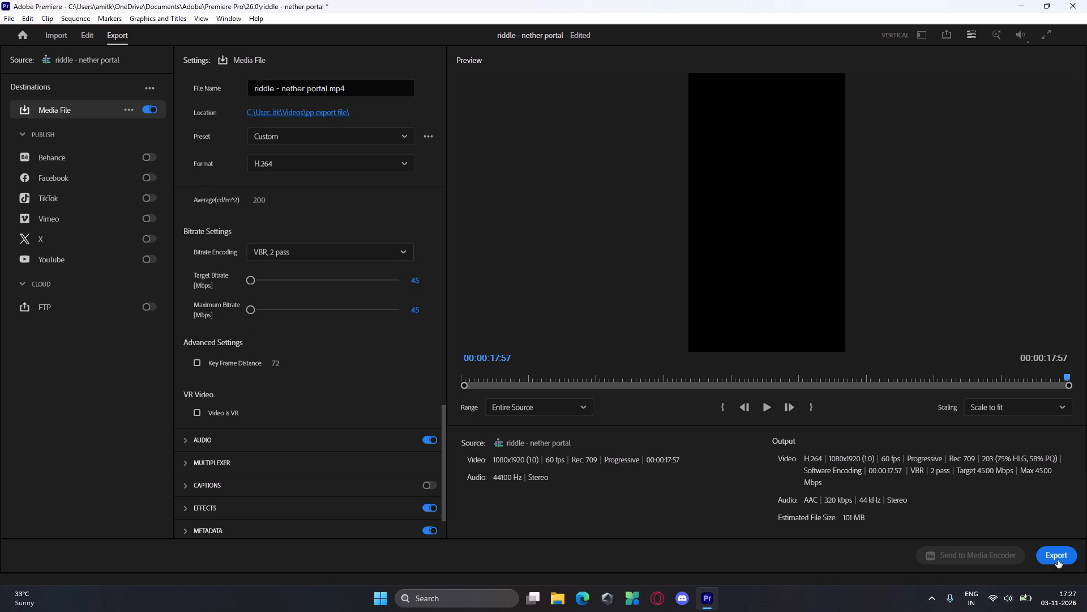
pyautogui.click(1058, 558)
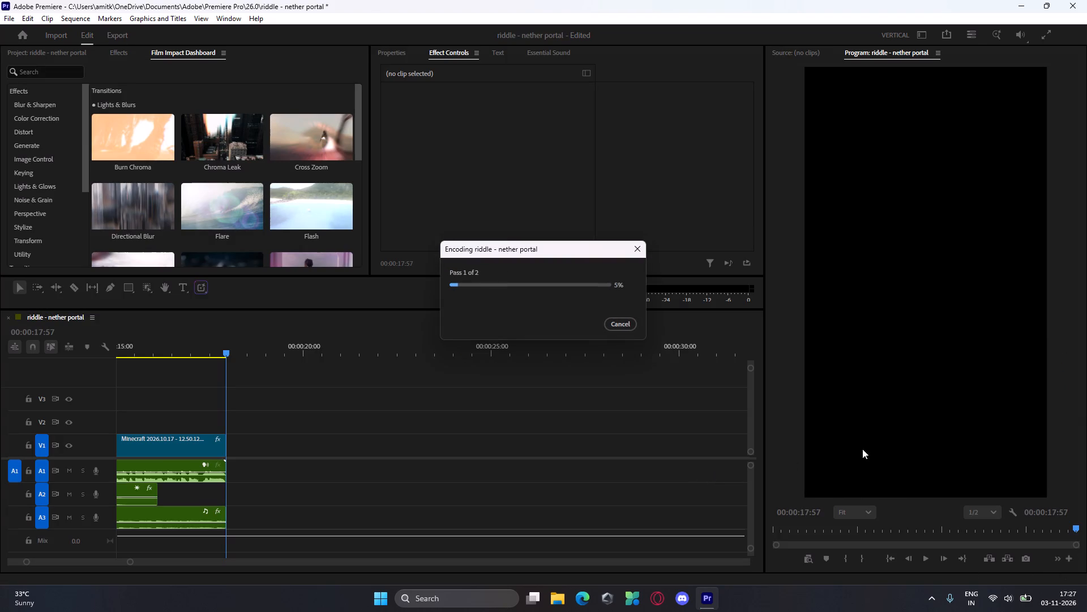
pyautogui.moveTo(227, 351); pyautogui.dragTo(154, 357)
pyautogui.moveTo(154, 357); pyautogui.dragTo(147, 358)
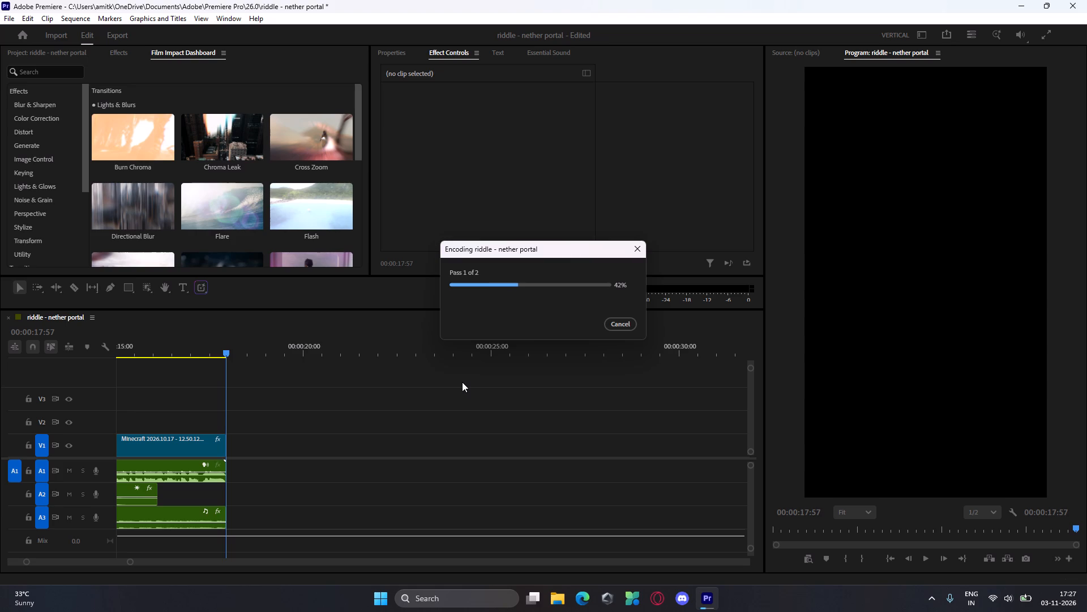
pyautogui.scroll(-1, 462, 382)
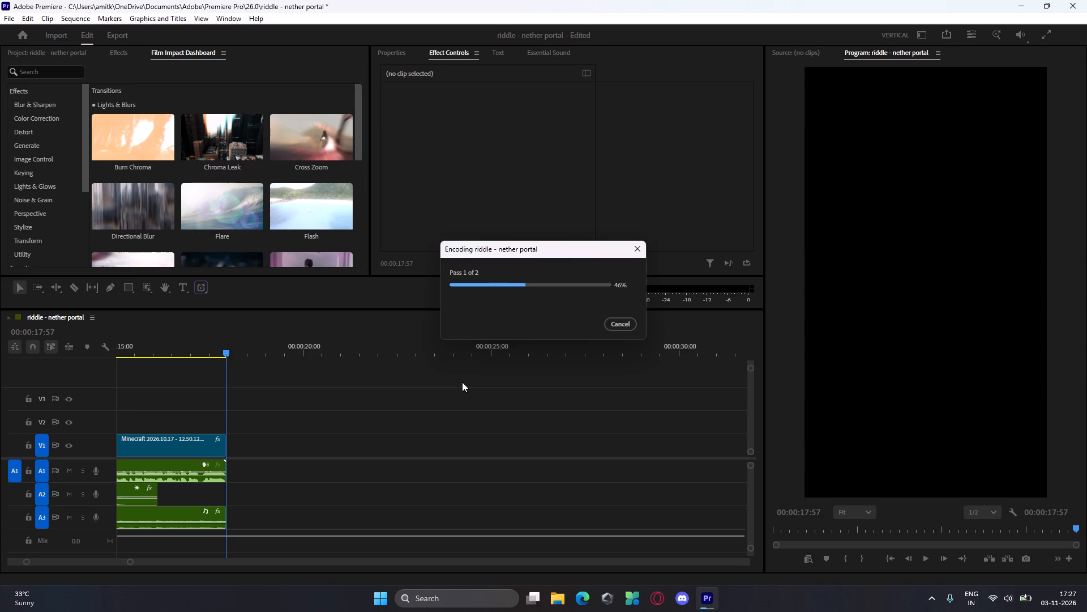
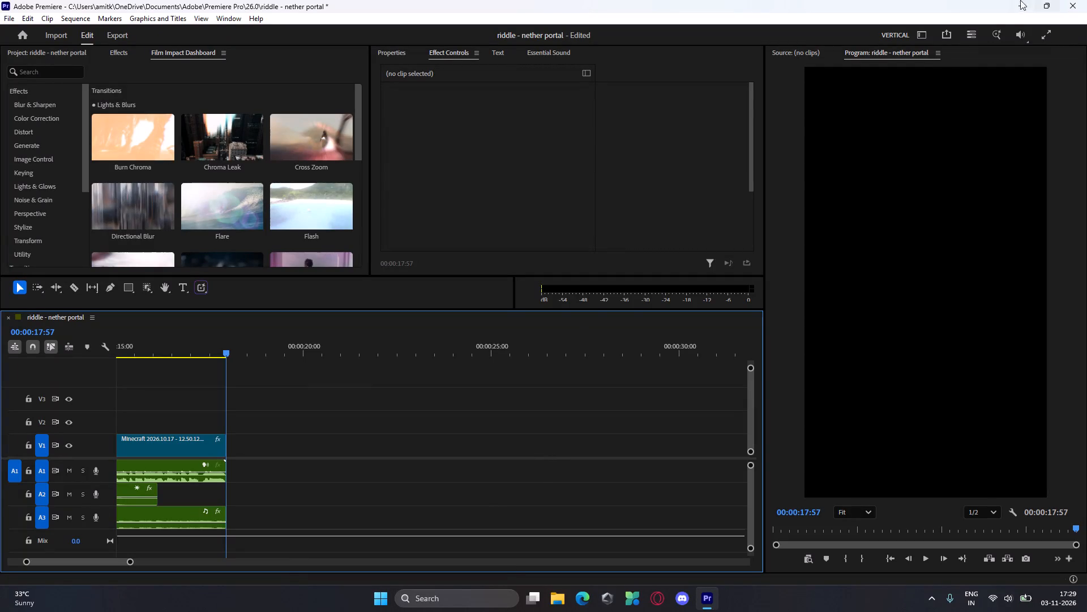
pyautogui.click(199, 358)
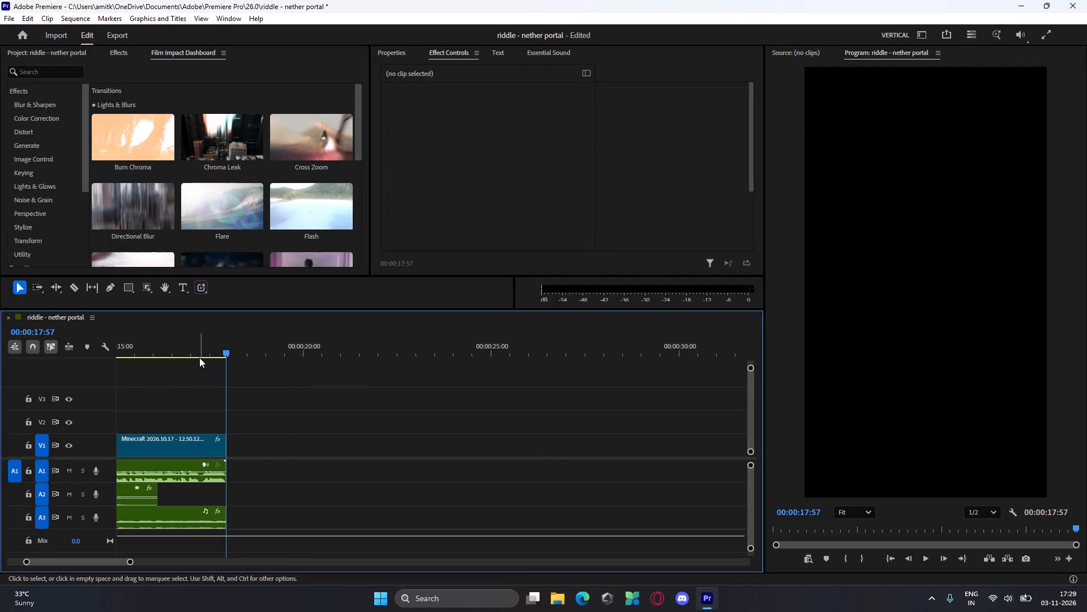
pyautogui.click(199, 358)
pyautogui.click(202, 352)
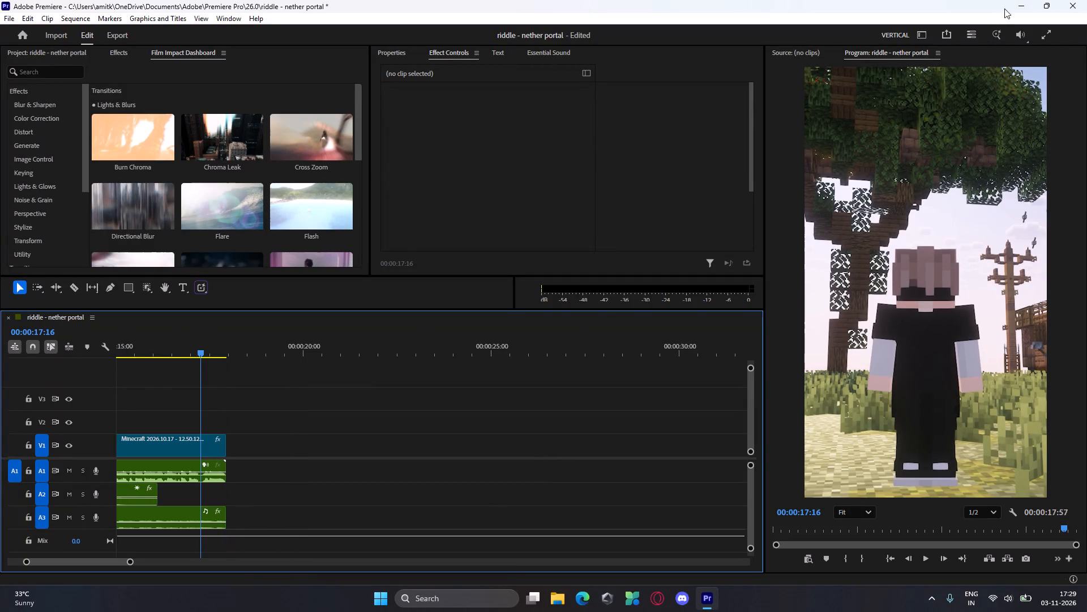
# Switch to File Explorer and watch the exported riddle - nether portal video from the Videos > pp export file folder in VLC.
pyautogui.click(1020, 3)
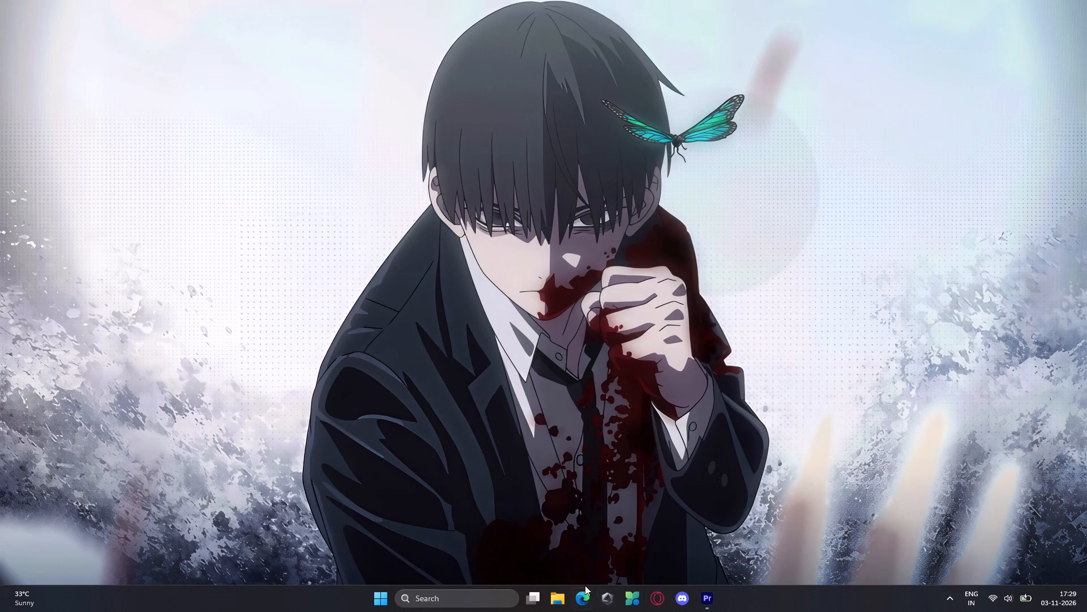
pyautogui.click(553, 596)
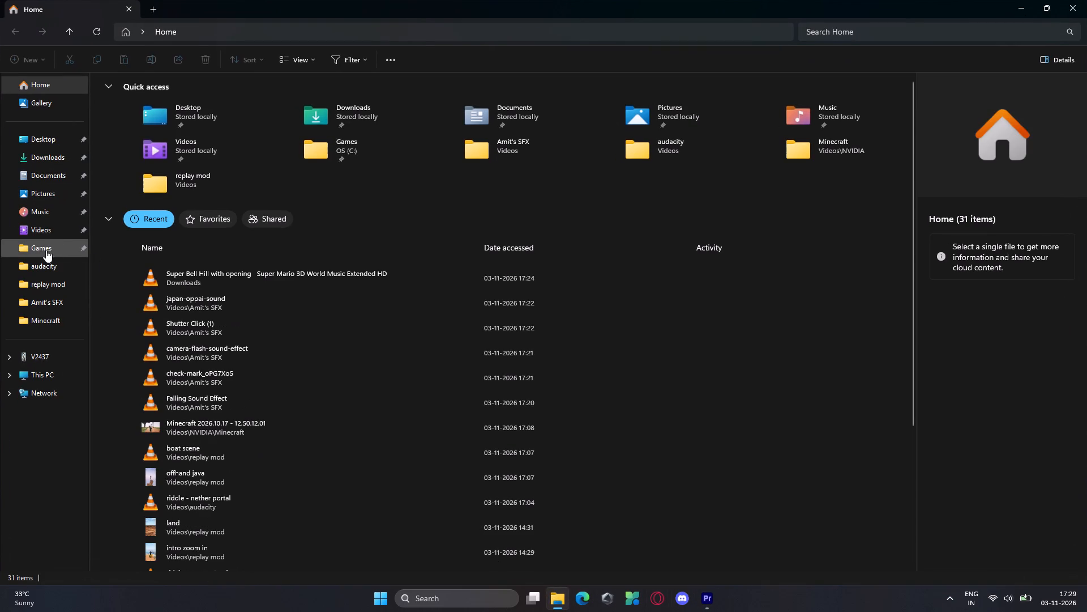
pyautogui.click(48, 230)
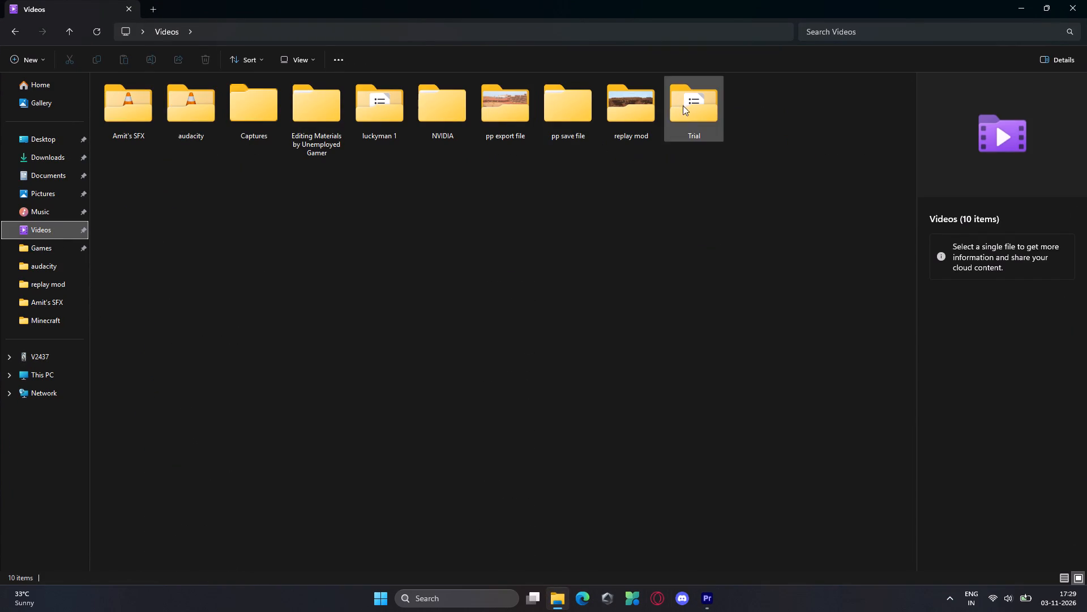
pyautogui.doubleClick(493, 123)
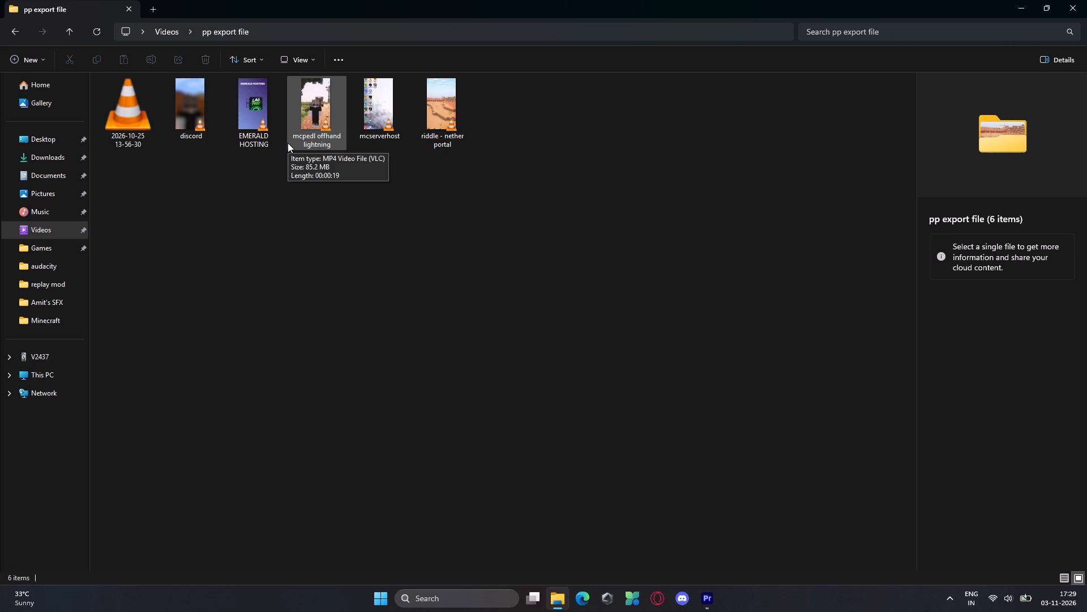
pyautogui.press('BackSpace')
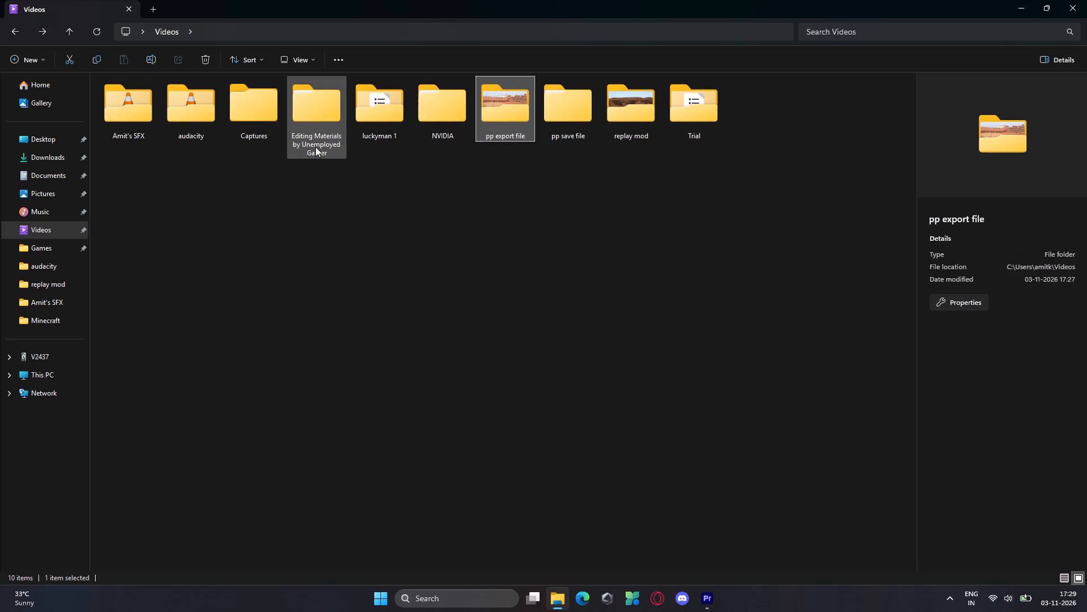
pyautogui.doubleClick(512, 111)
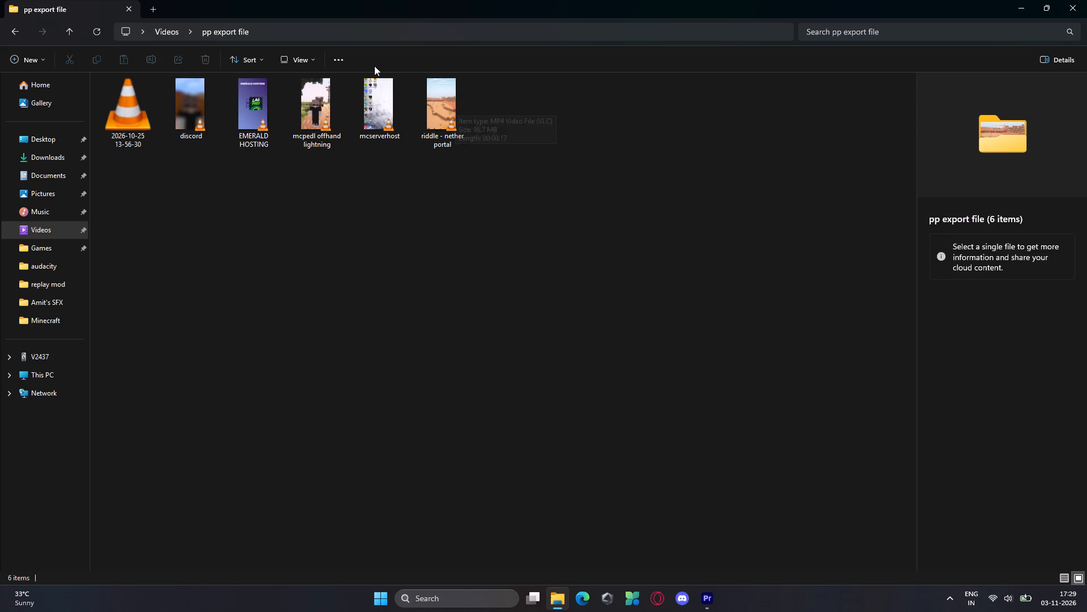
pyautogui.doubleClick(442, 93)
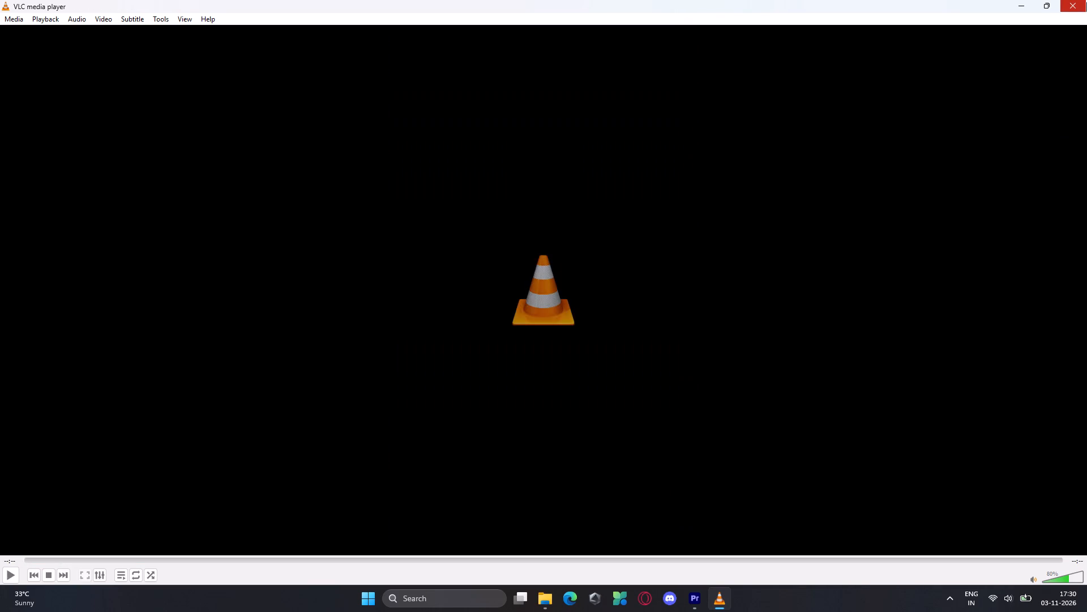
pyautogui.click(1086, 2)
pyautogui.click(1086, 2)
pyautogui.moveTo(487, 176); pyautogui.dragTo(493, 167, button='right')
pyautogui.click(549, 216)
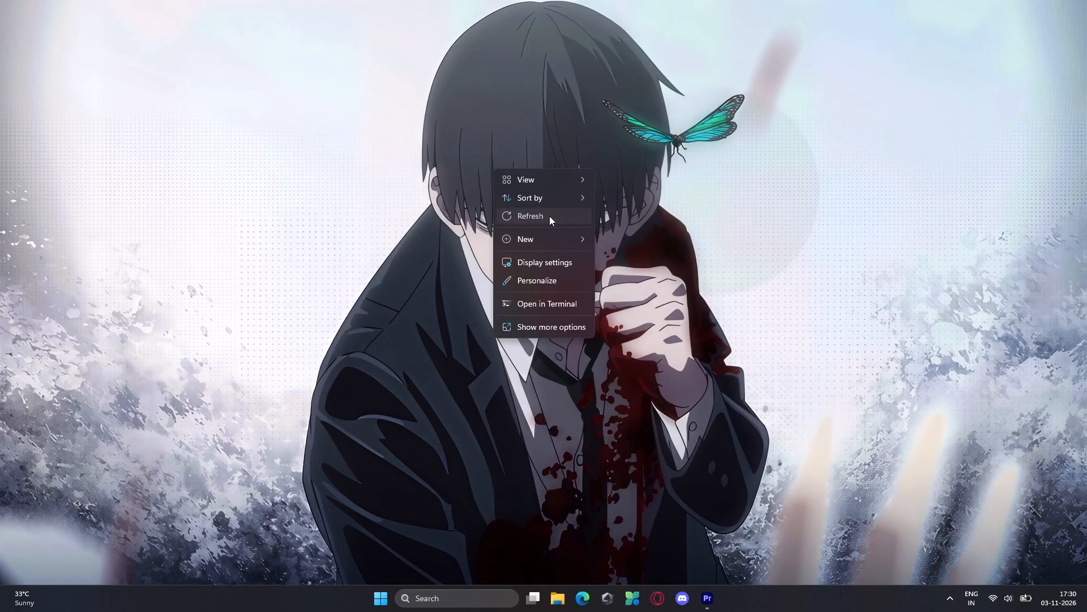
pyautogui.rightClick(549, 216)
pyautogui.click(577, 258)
# Open LocalSend and send riddle - nether portal.mp4 from the pp export file folder to the nearby phone Special Mango.
pyautogui.click(439, 605)
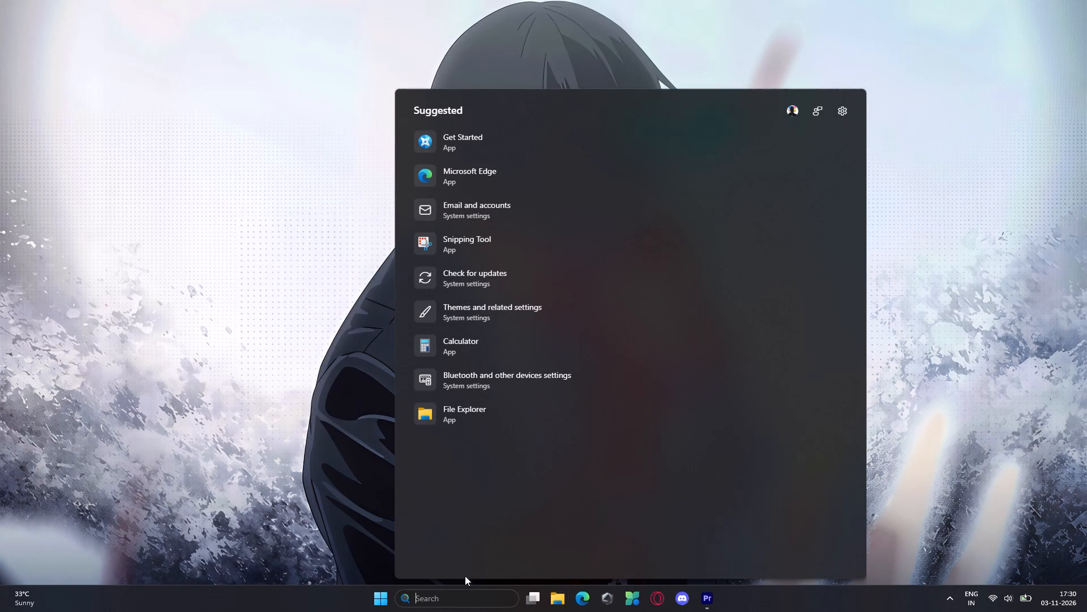
pyautogui.write('lo')
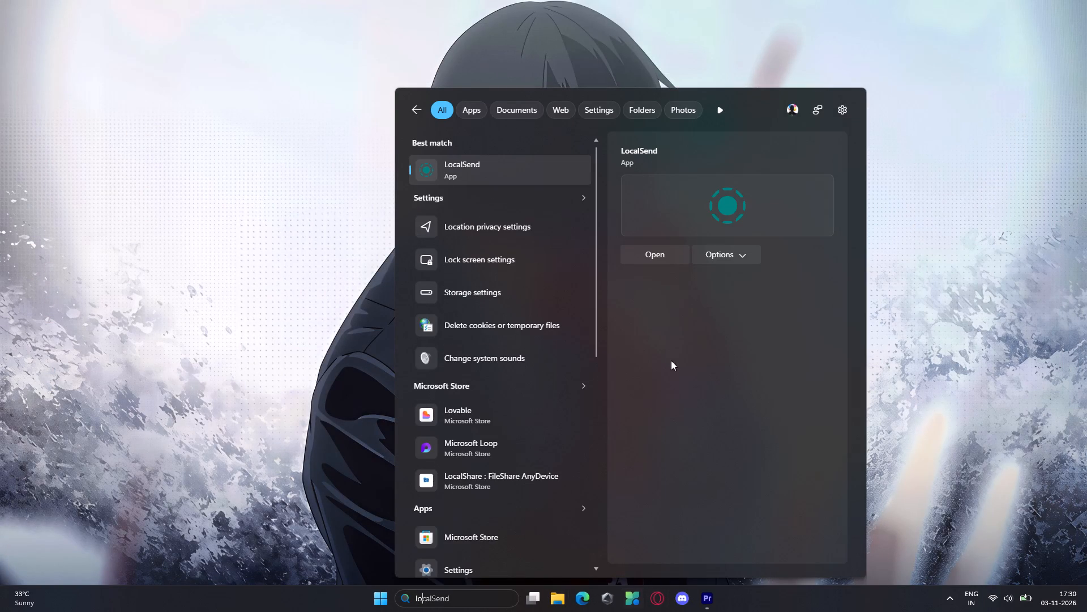
pyautogui.click(483, 162)
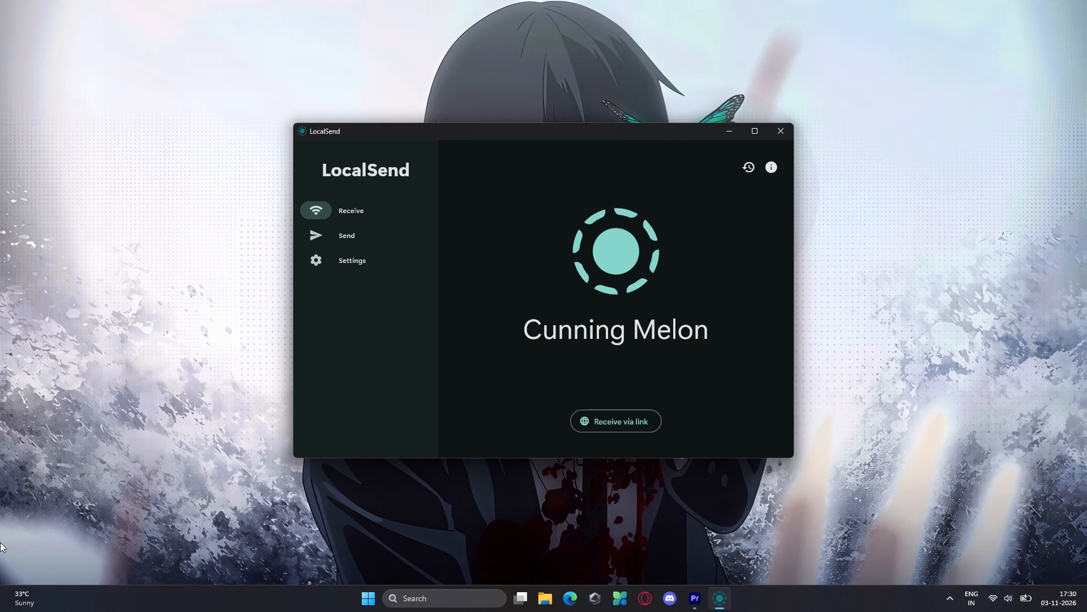
pyautogui.click(338, 243)
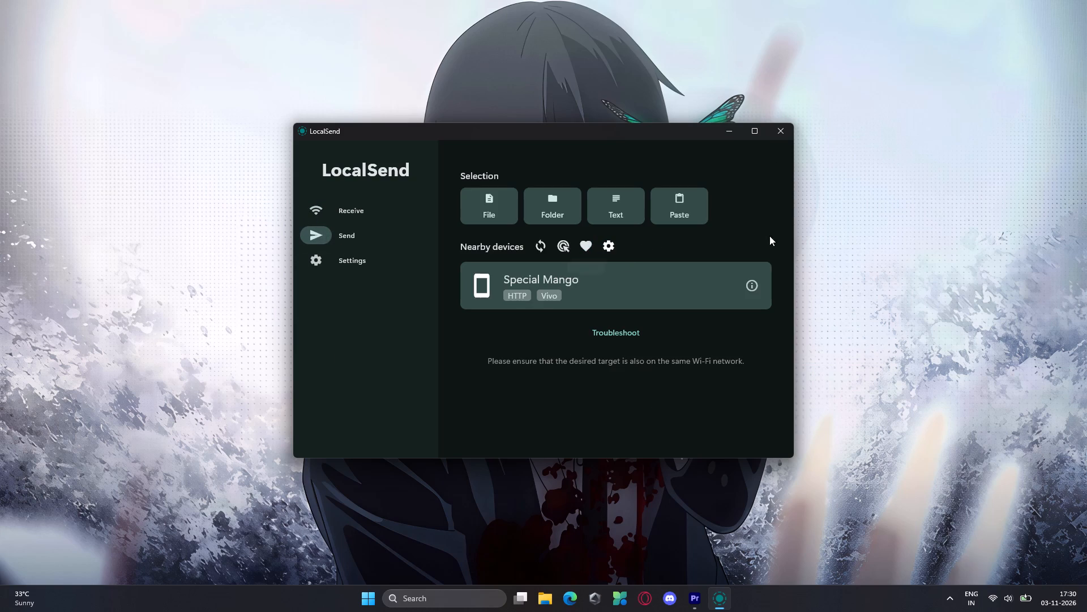
pyautogui.click(681, 290)
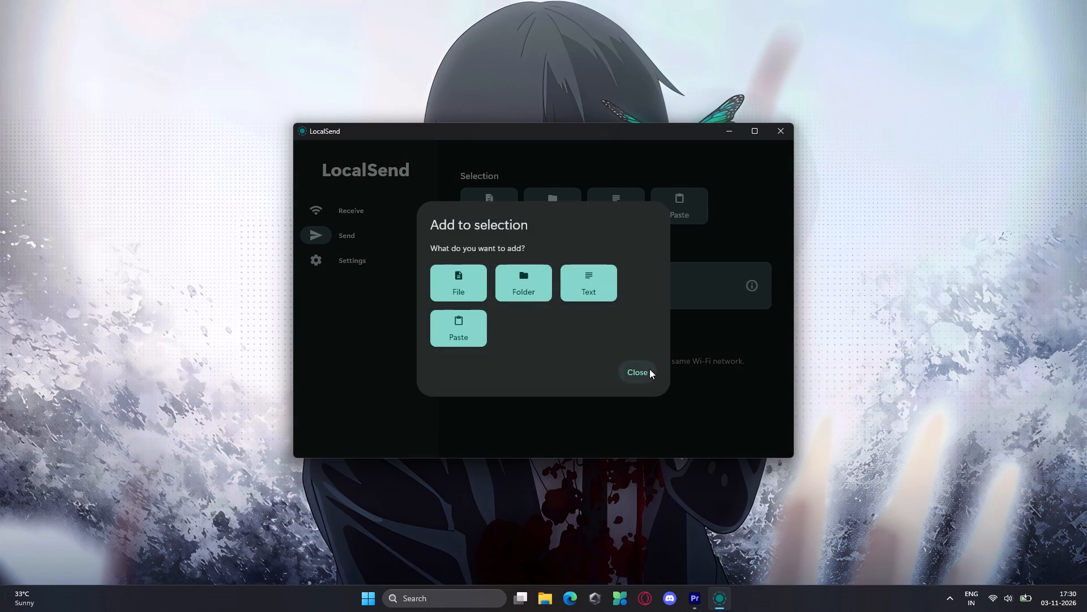
pyautogui.click(649, 369)
pyautogui.click(503, 209)
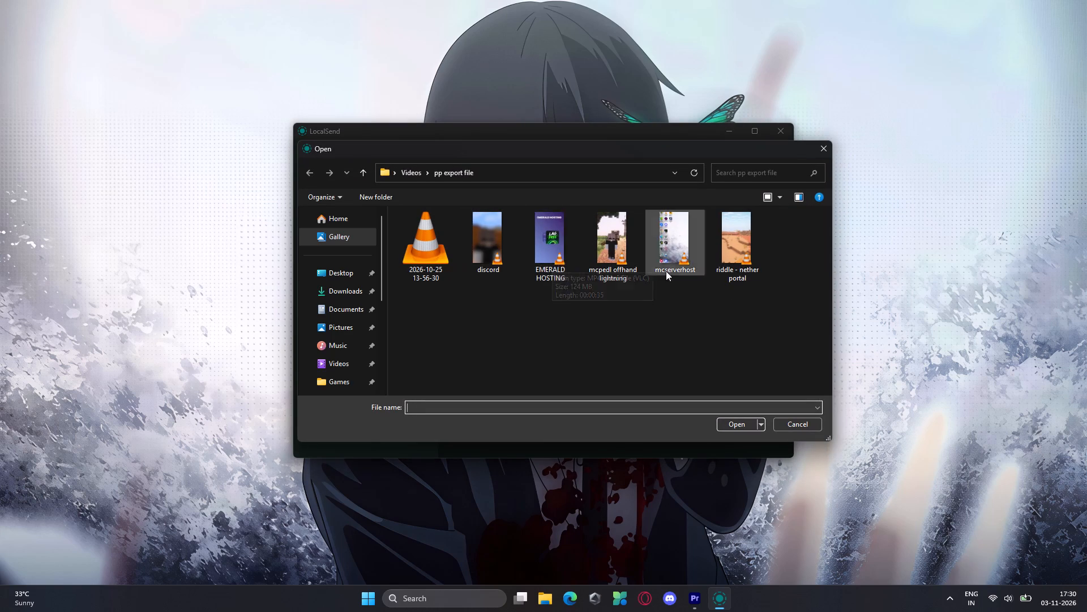
pyautogui.click(723, 247)
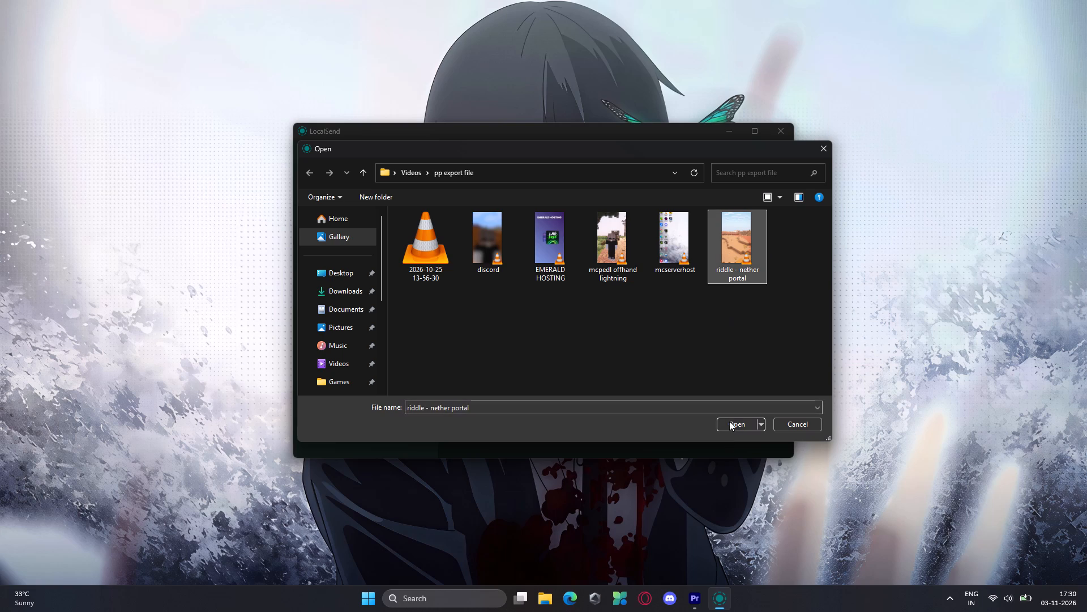
pyautogui.click(735, 419)
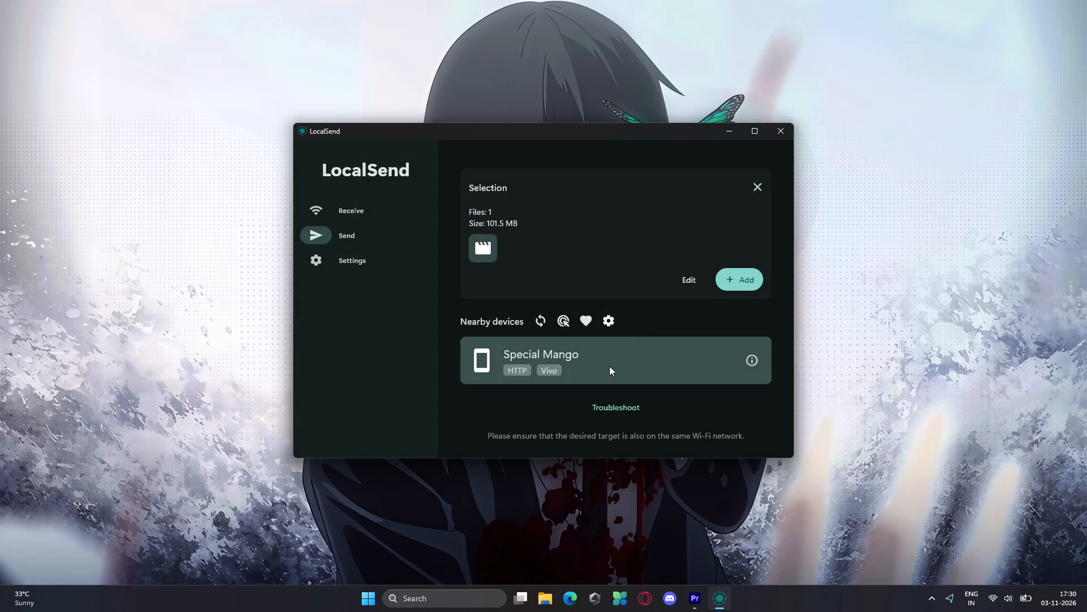
pyautogui.click(609, 366)
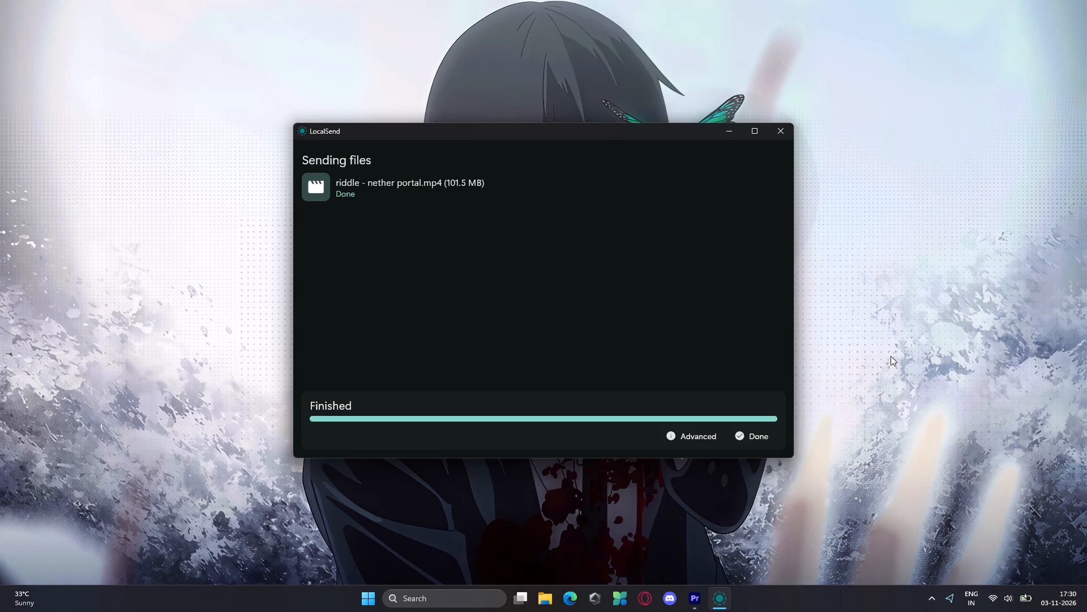
pyautogui.click(750, 433)
pyautogui.click(776, 132)
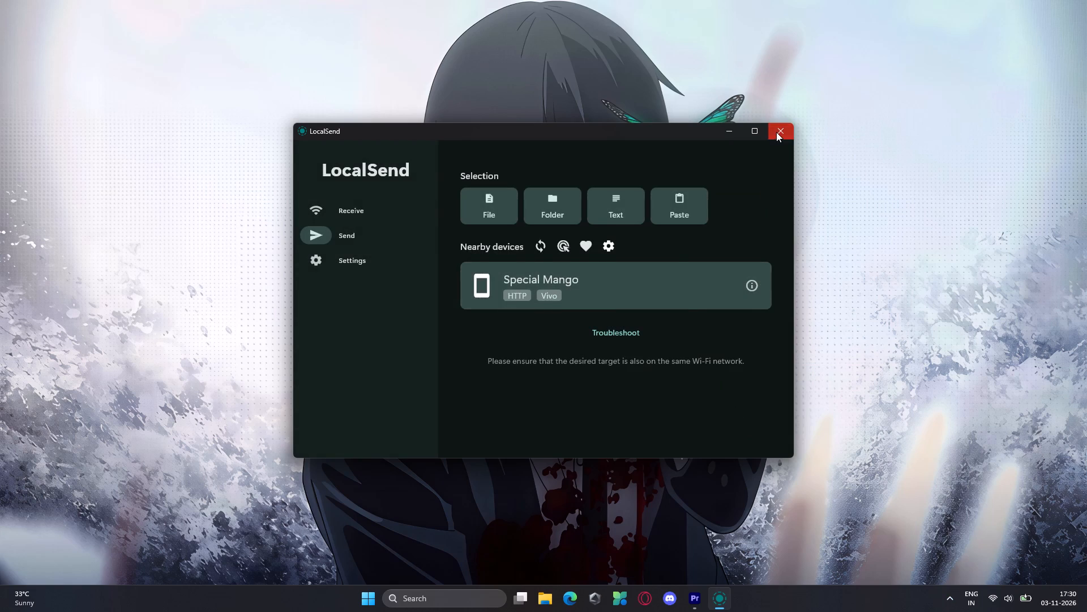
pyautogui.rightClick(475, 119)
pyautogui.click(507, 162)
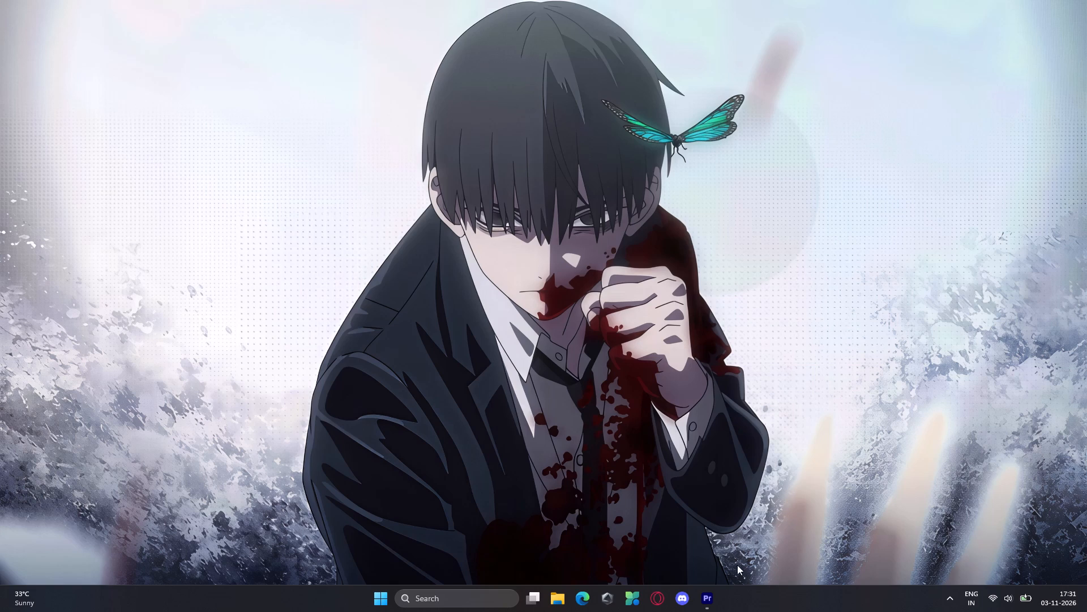
# Switch back to Adobe Premiere, save the riddle - nether portal project and close the program.
pyautogui.click(704, 600)
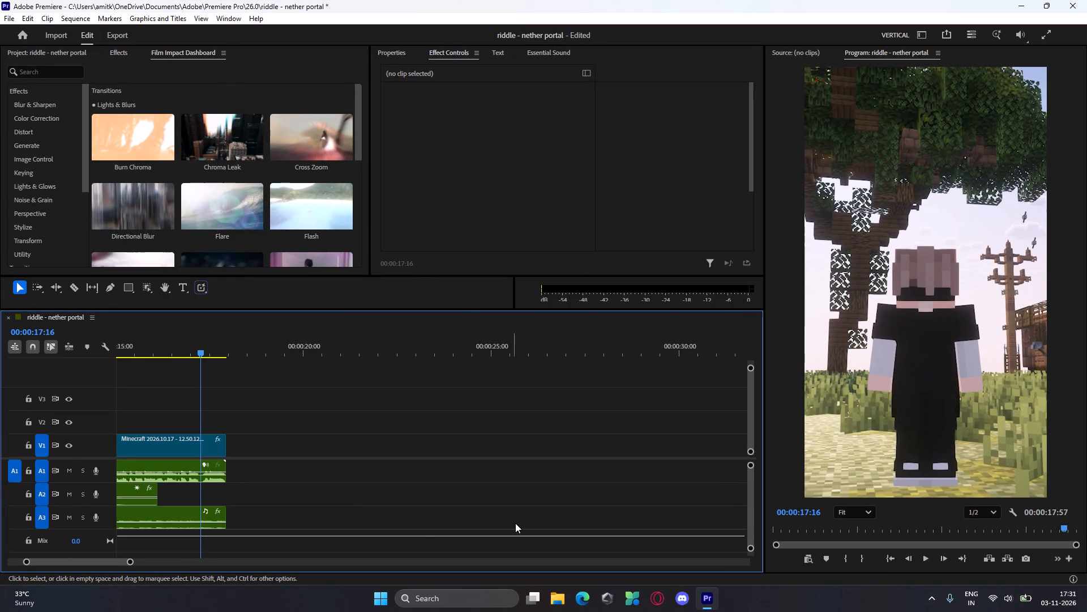
pyautogui.hotkey('ctrl', 's')
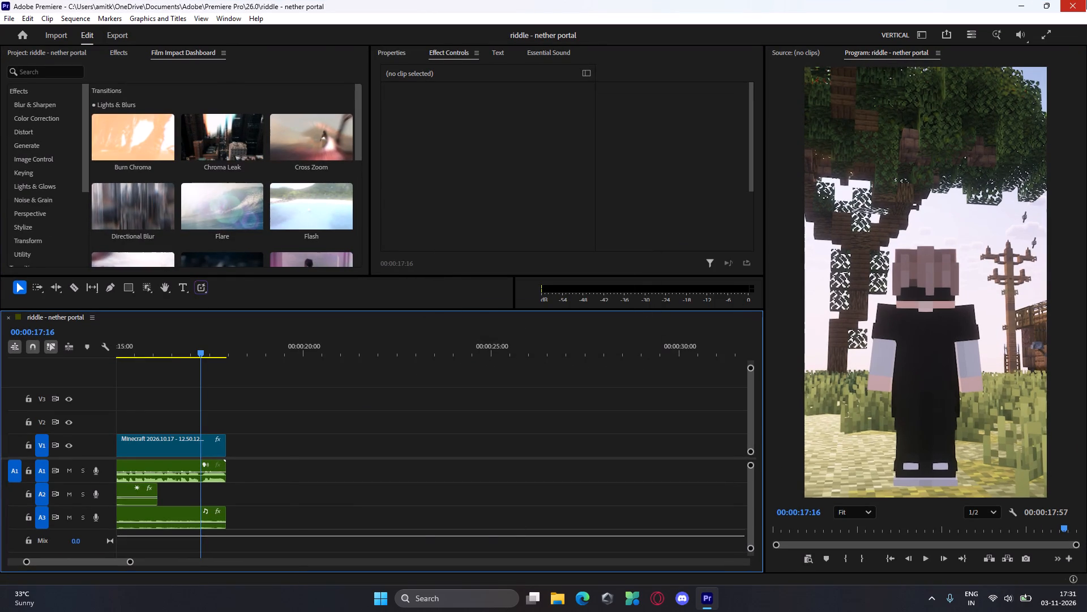
pyautogui.click(1086, 0)
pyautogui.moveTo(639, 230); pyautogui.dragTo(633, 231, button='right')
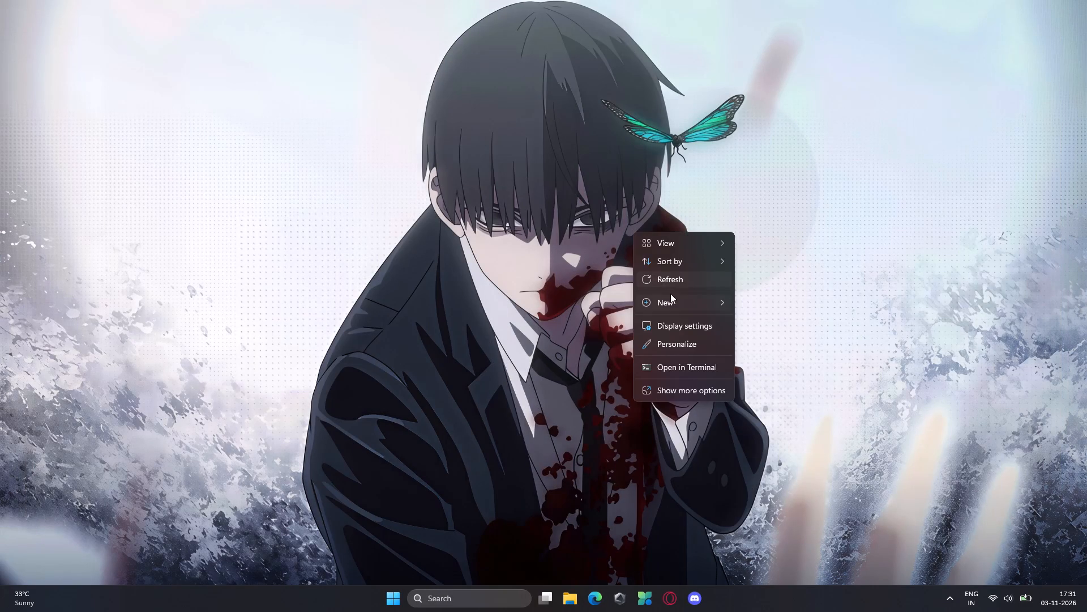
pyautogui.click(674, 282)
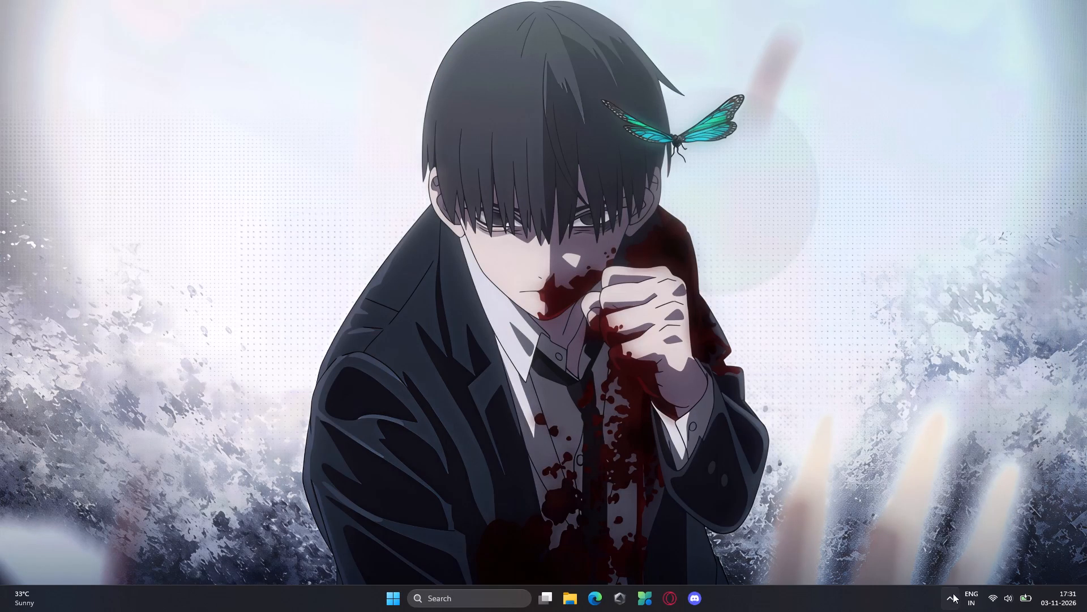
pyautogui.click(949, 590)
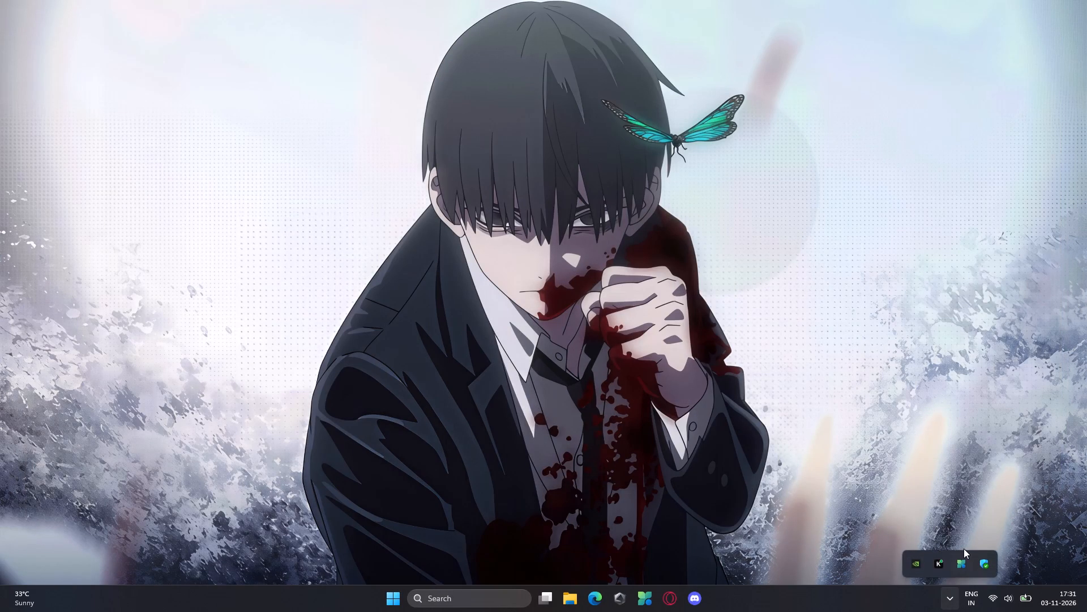